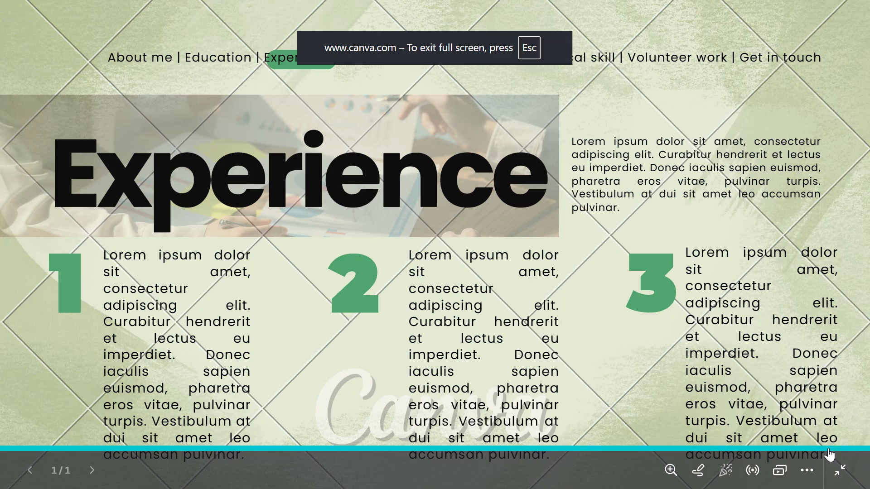
Exit the full-screen preview and move the second column's text block slightly closer to the number 2.
key(Escape)
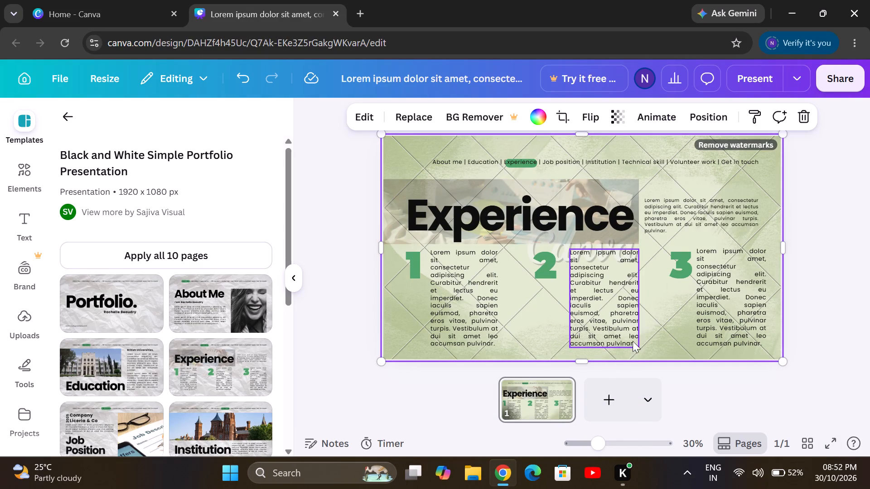
drag(629, 333, 625, 338)
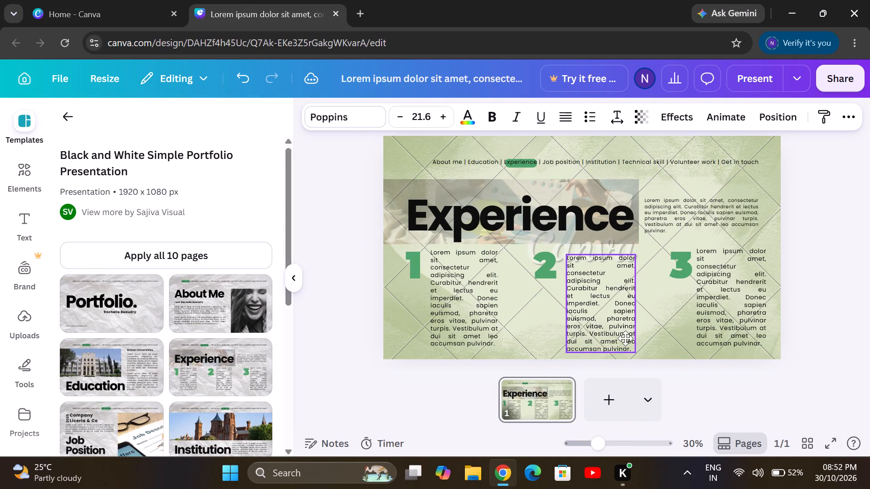
drag(625, 338, 623, 334)
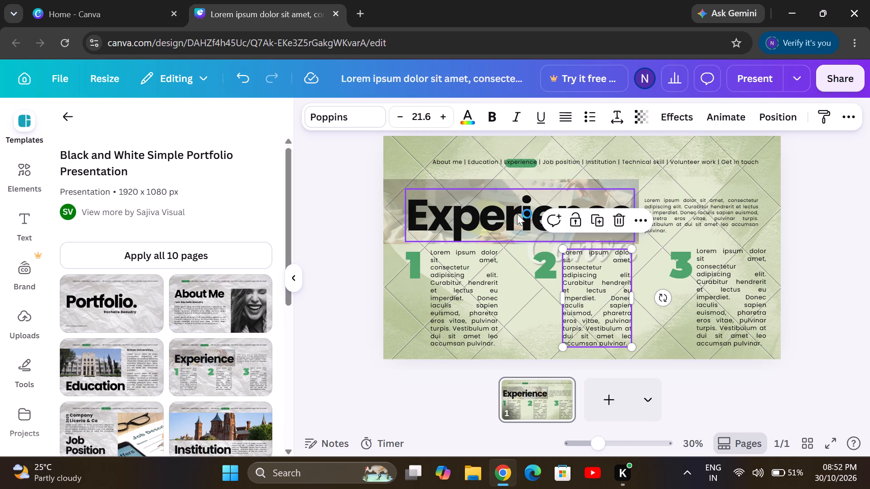
Delete the "Experience" text from the large heading, leaving its text box in place.
click(517, 214)
double_click(517, 214)
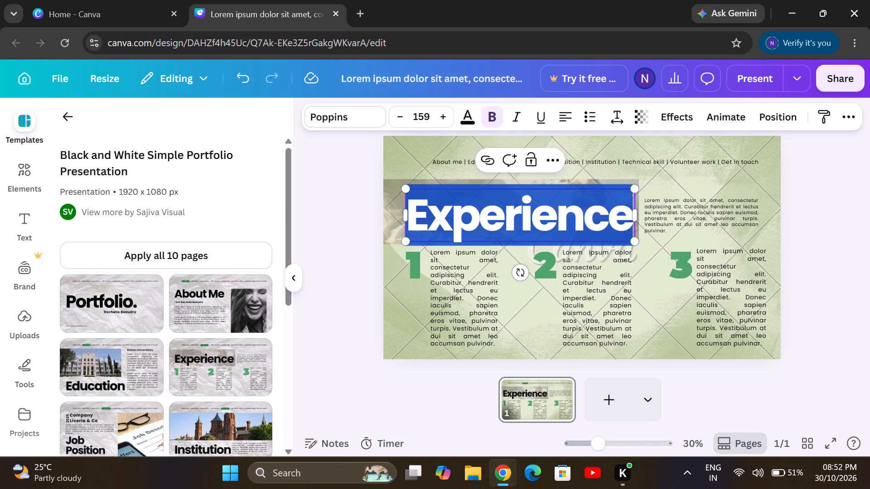
key(BackSpace)
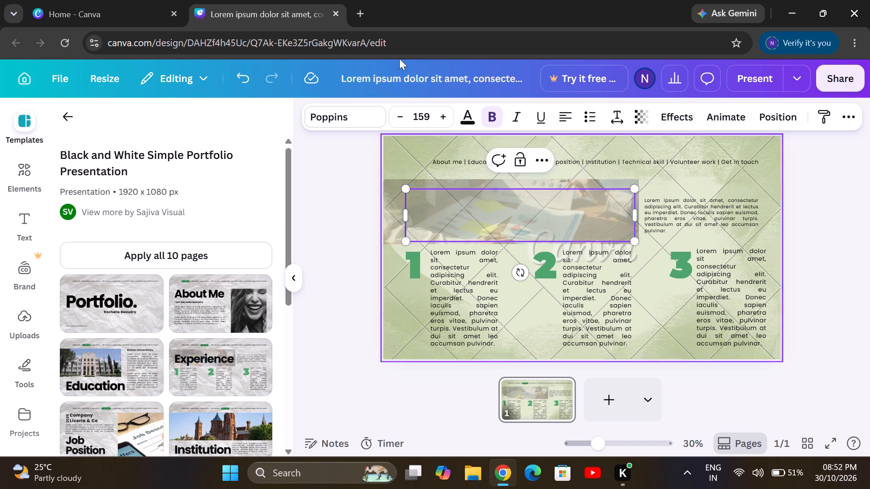
Search Google in a new tab for "experience ka dusra word" and copy the word "Knowledge" from the overview.
click(356, 19)
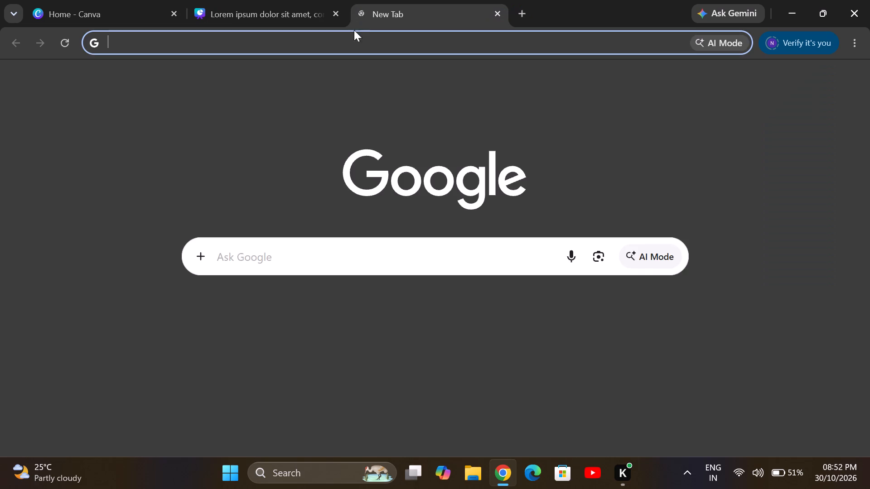
click(363, 258)
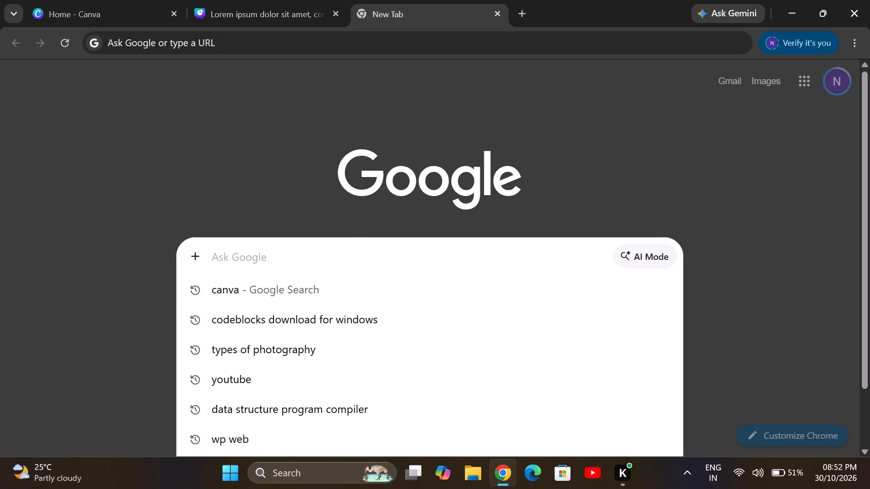
key(e)
text(xper)
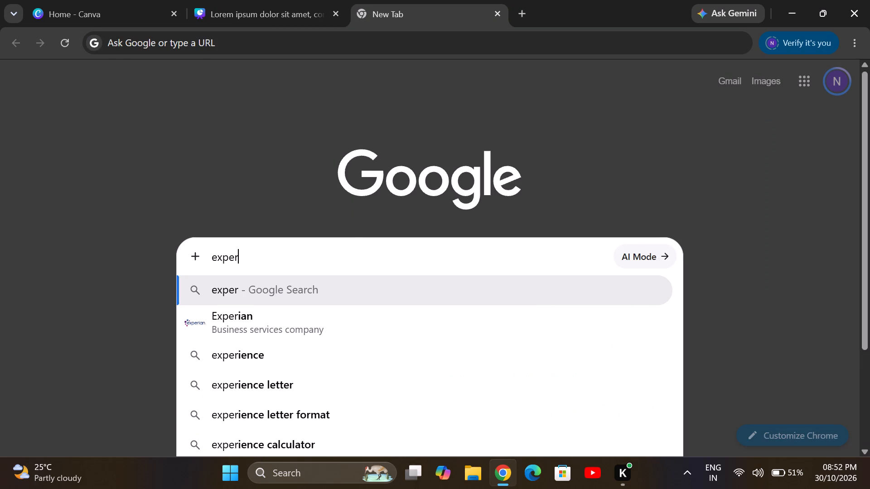
text(ience)
key(space)
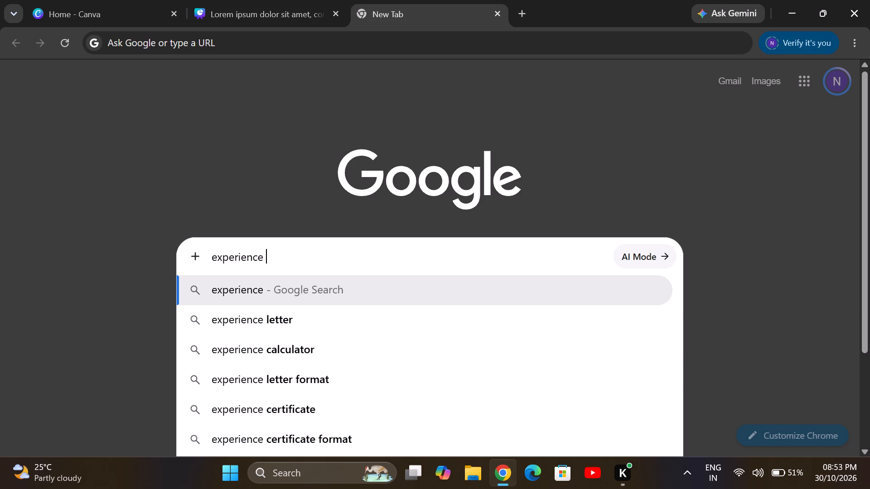
text(la)
key(space)
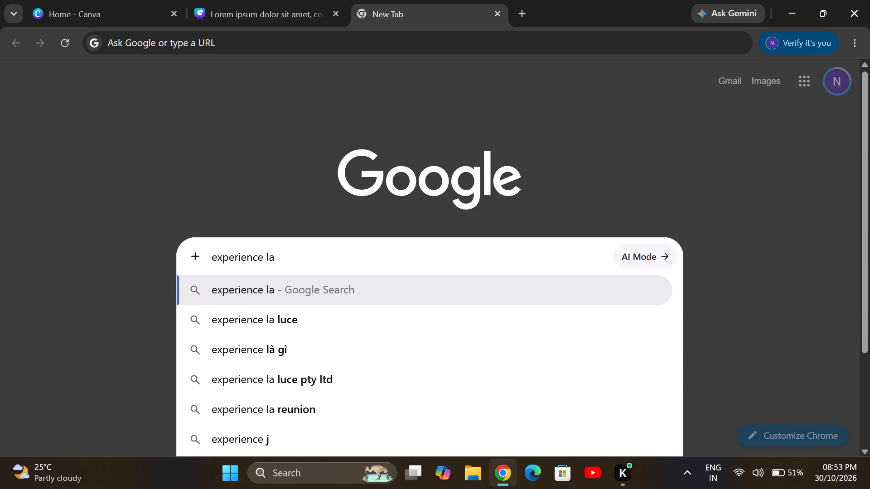
text(dusara)
key(space)
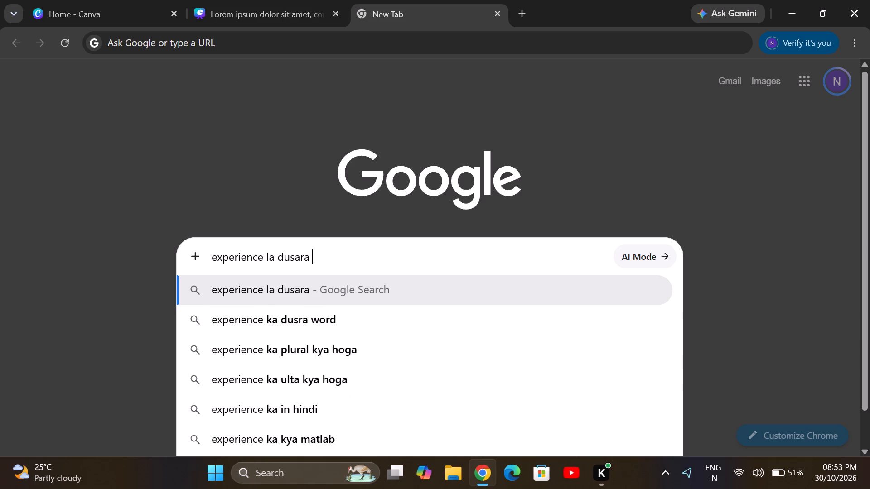
click(280, 312)
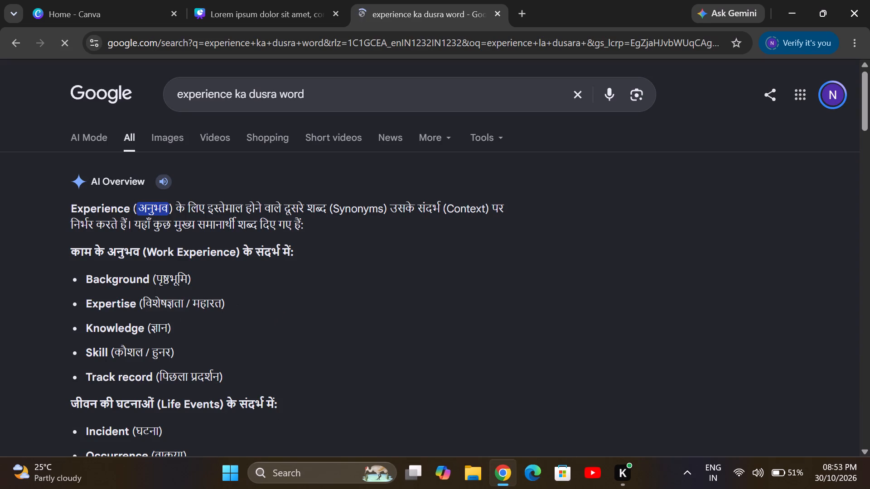
double_click(135, 330)
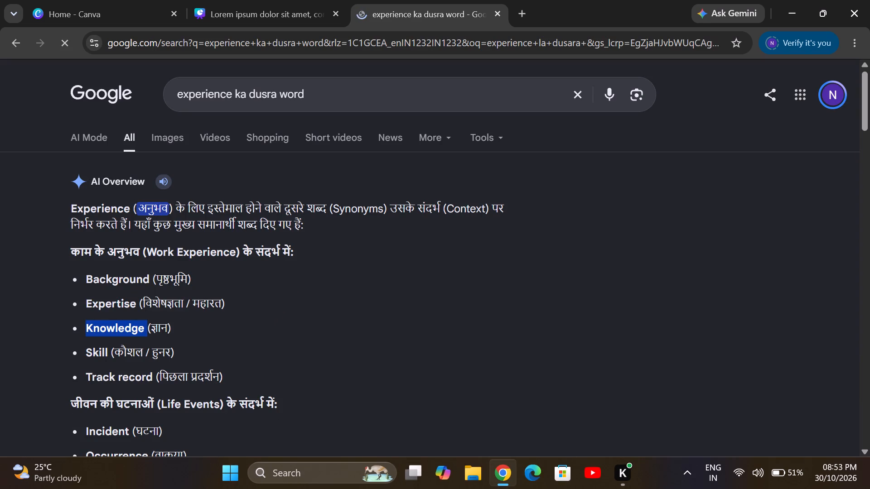
key(ctrl+c)
click(147, 321)
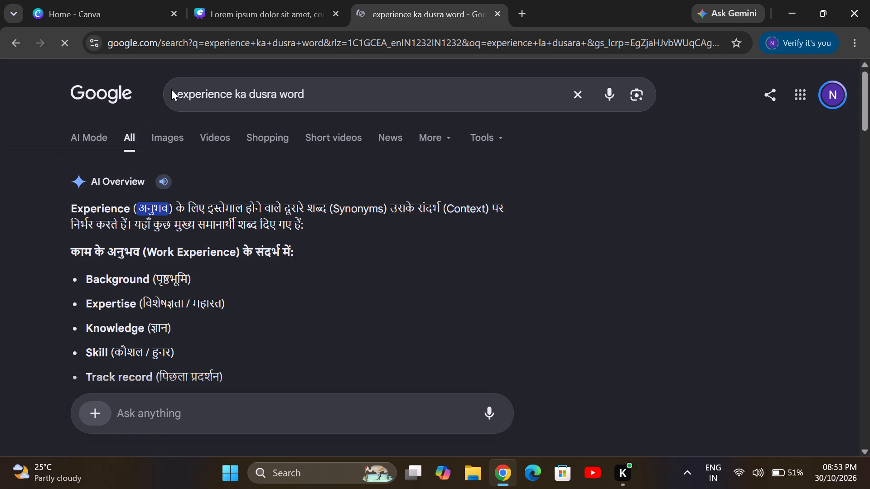
Return to the Canva design and enter "Konwledge" as the large heading's text.
click(227, 5)
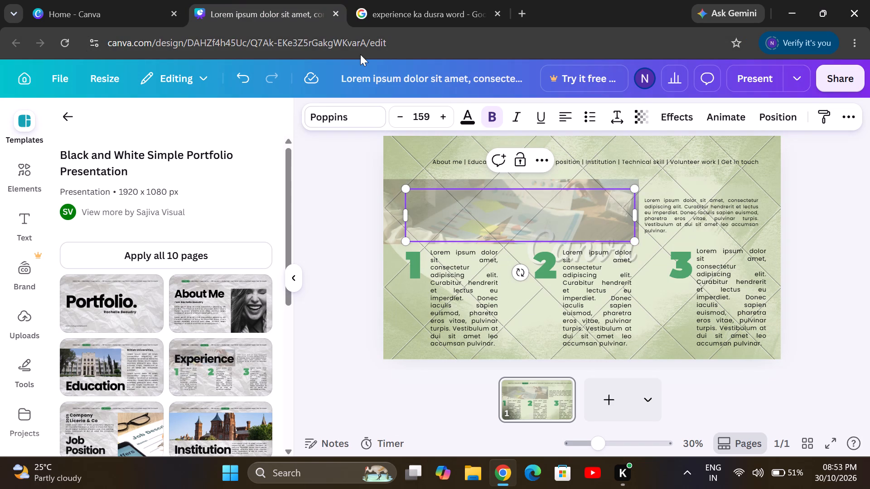
key(k)
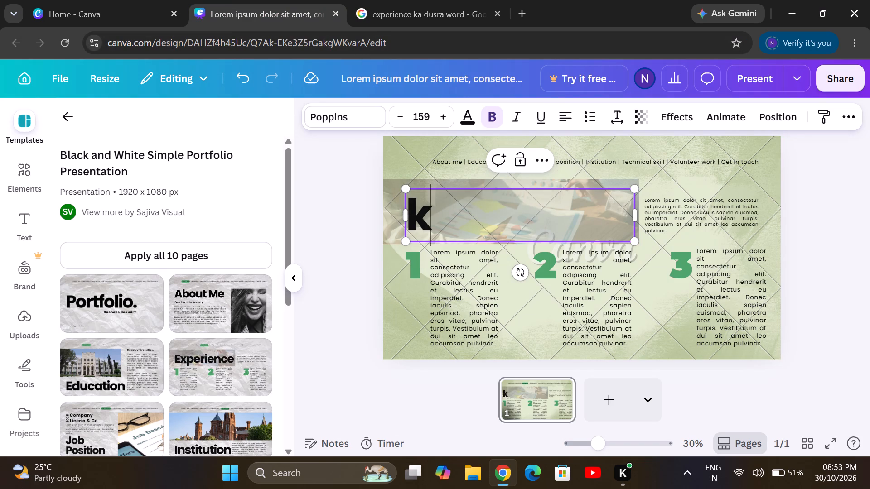
key(BackSpace)
text(Kon)
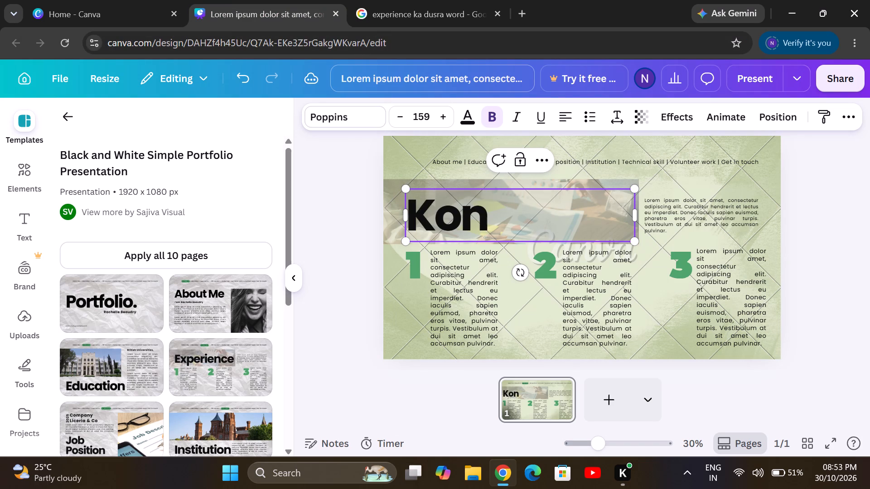
text(wledge)
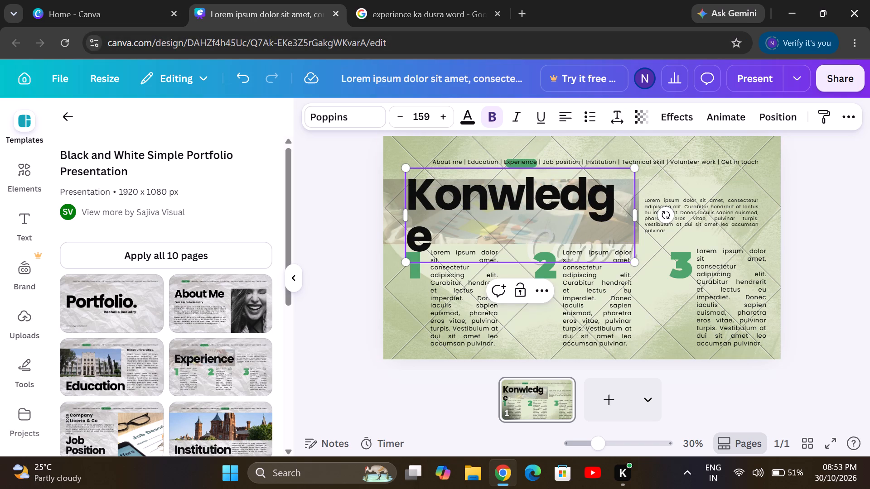
Widen the heading's text box to fit the word on one line, and centre it vertically on the photo banner.
drag(639, 220, 648, 219)
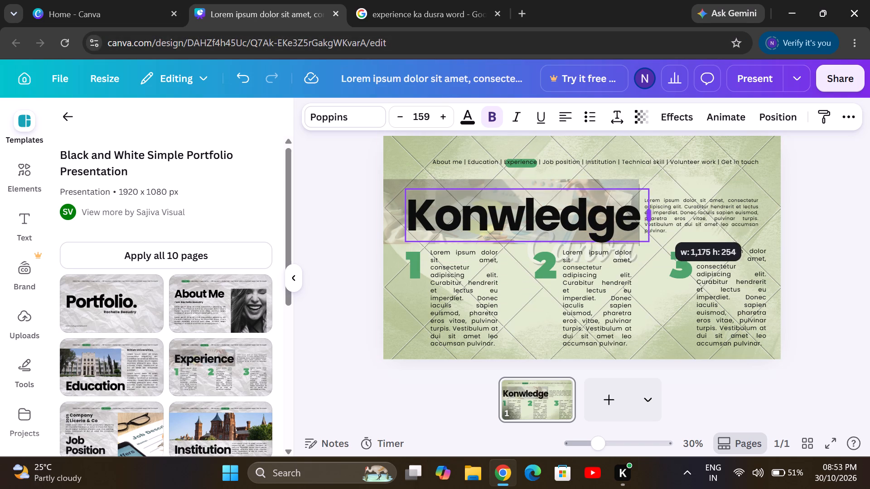
drag(648, 219, 649, 220)
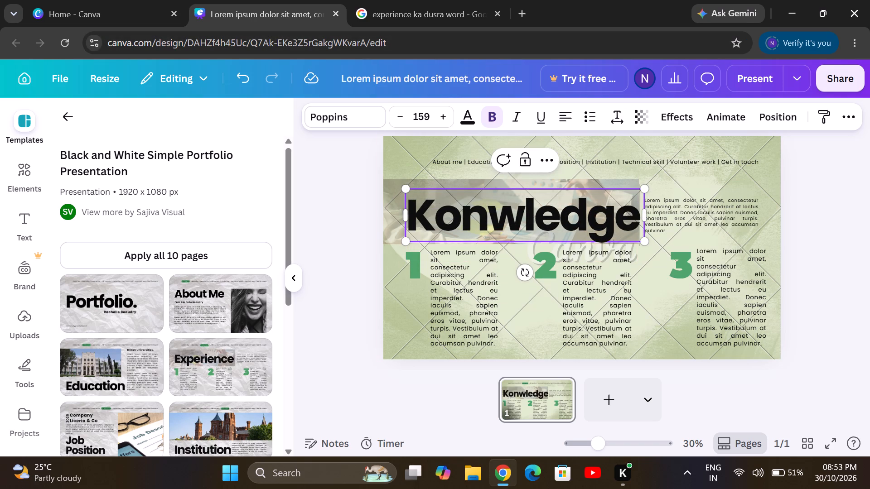
click(601, 221)
drag(601, 221, 597, 220)
click(597, 220)
drag(534, 243, 526, 240)
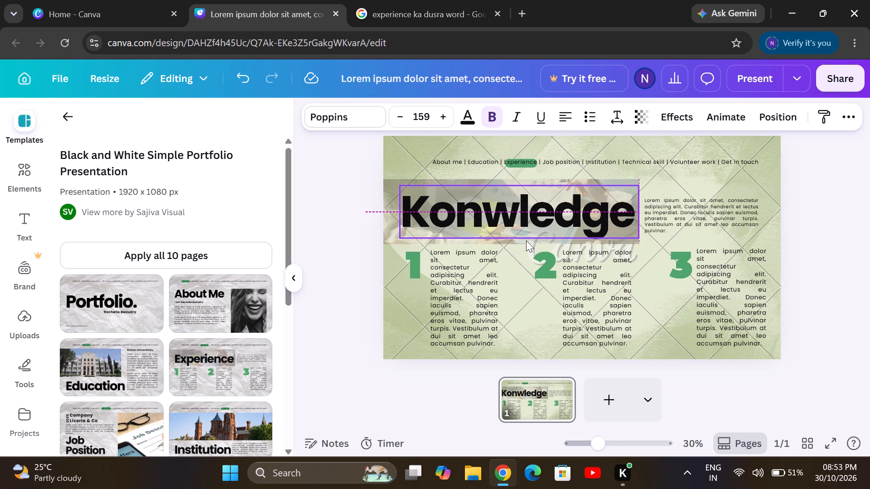
drag(526, 240, 524, 240)
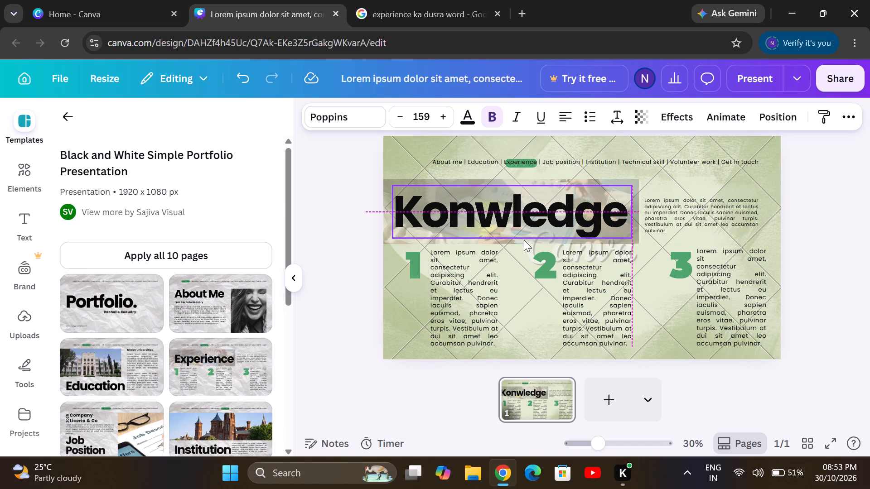
drag(524, 240, 525, 240)
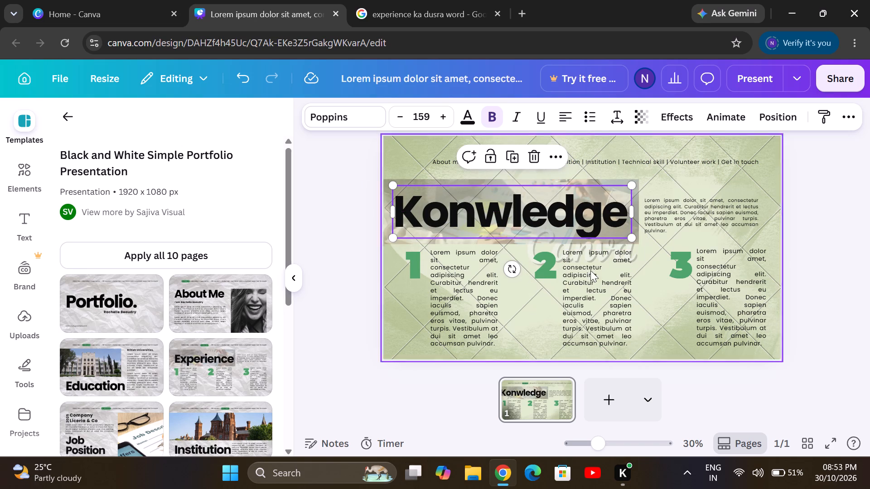
Enlarge the paragraph beside the heading to font size 19.1 and align its vertical centre with the heading.
double_click(690, 218)
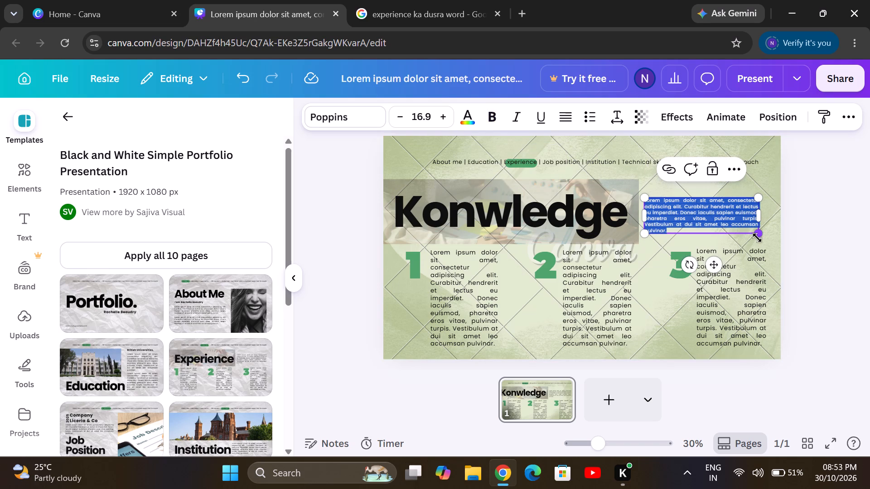
drag(759, 231, 769, 240)
click(728, 214)
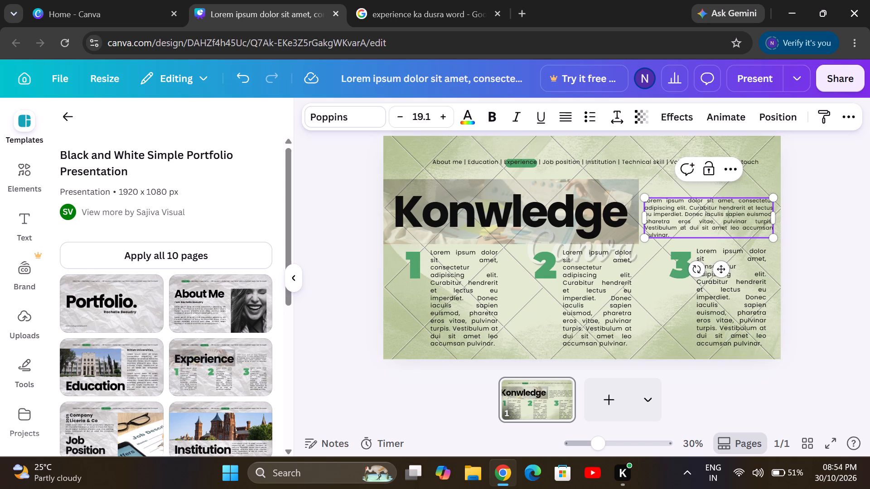
drag(716, 240, 715, 233)
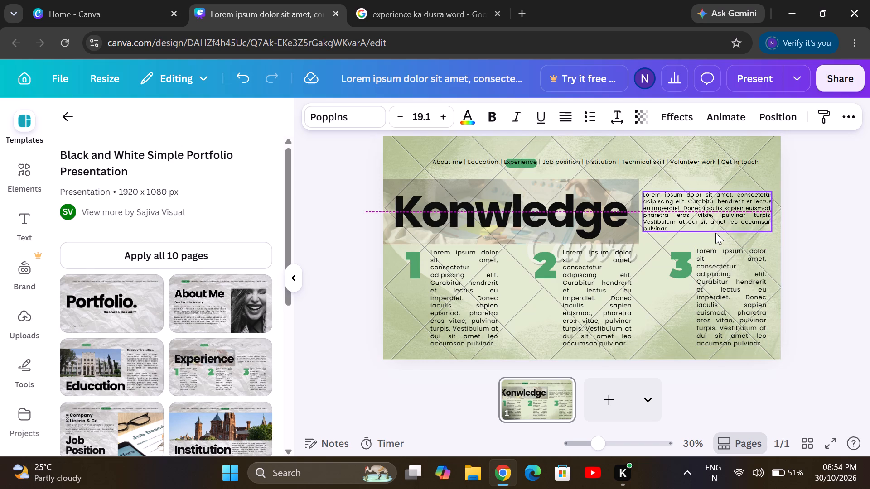
drag(715, 233, 719, 233)
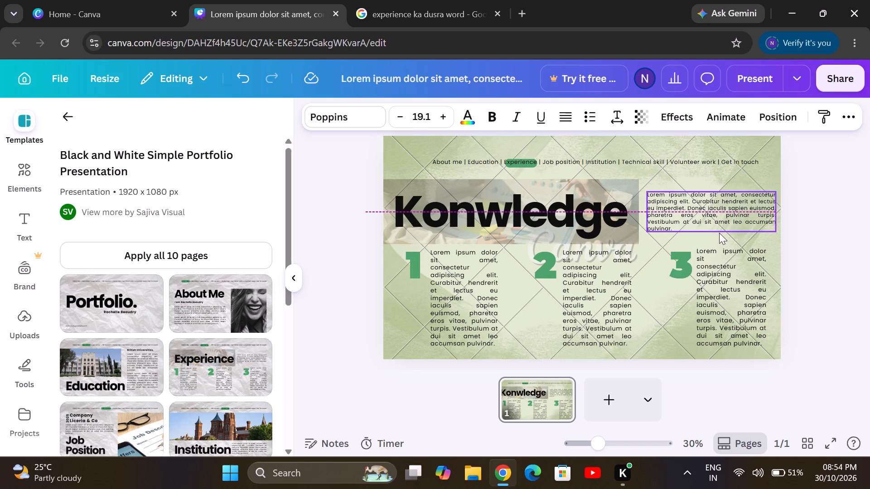
drag(719, 233, 718, 235)
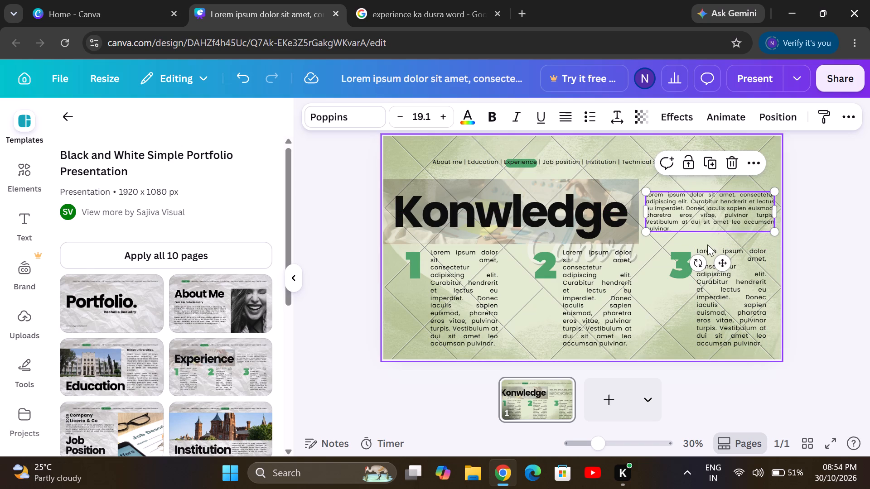
click(679, 323)
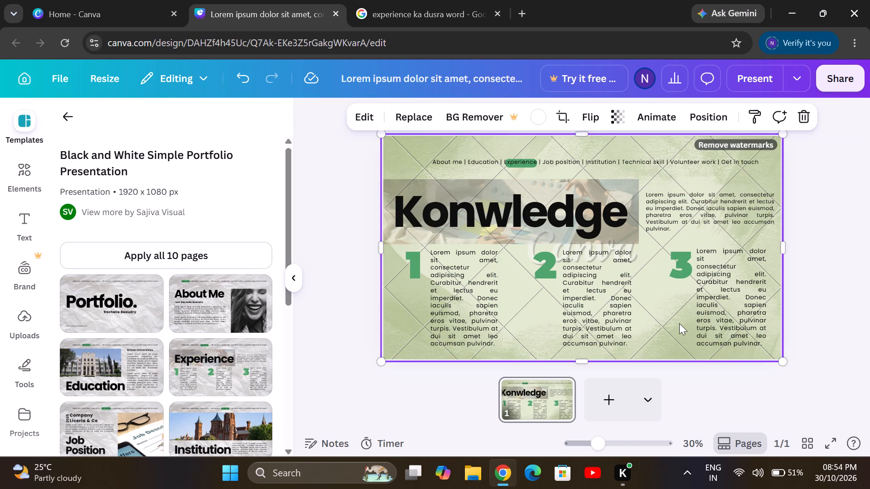
Move the third column's text block away from the number 3 to a gap of 49, aligning its top with the number.
drag(707, 291, 715, 297)
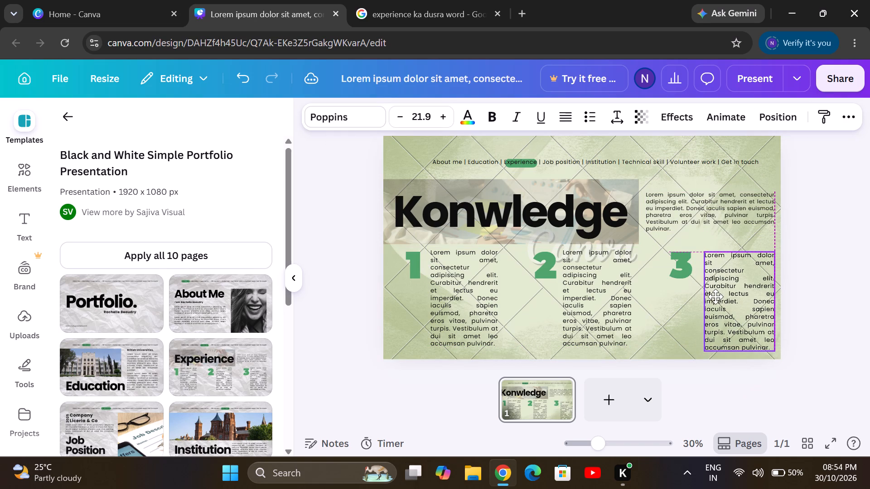
drag(715, 297, 714, 295)
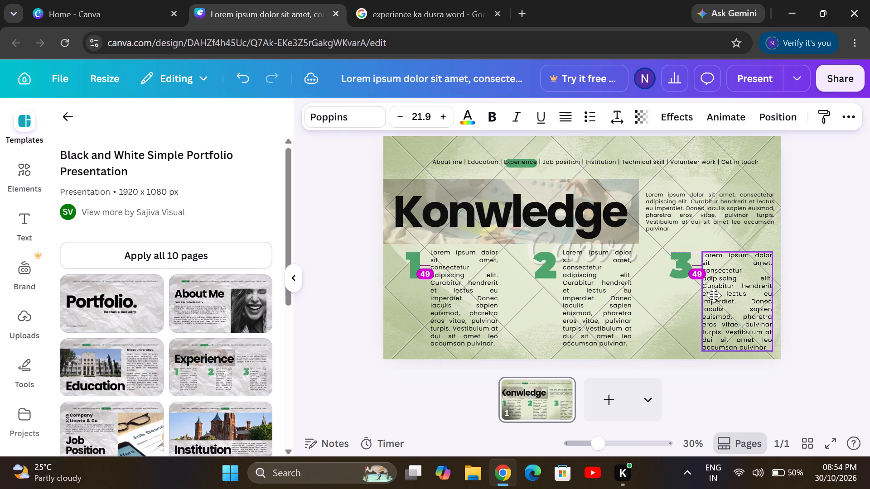
drag(714, 295, 713, 295)
drag(713, 295, 711, 294)
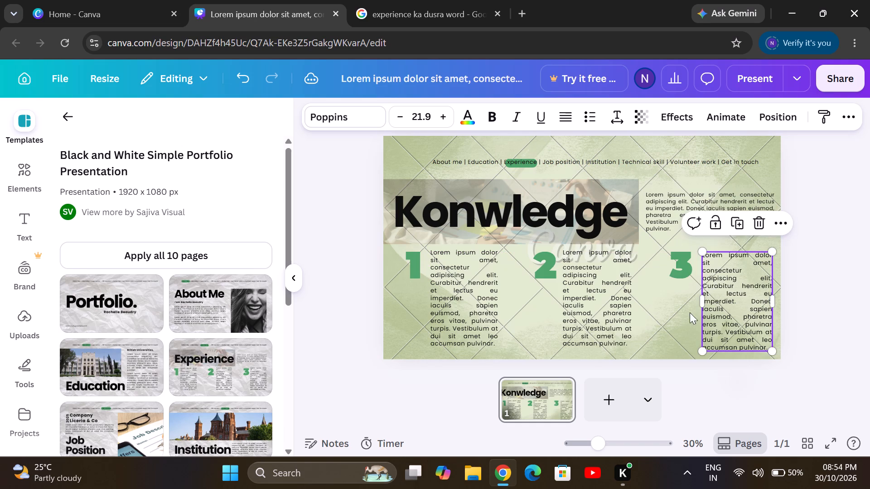
click(653, 313)
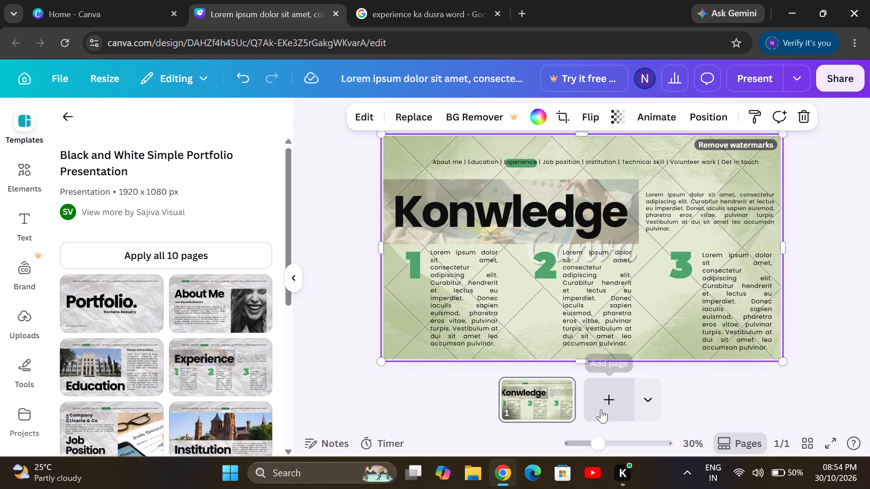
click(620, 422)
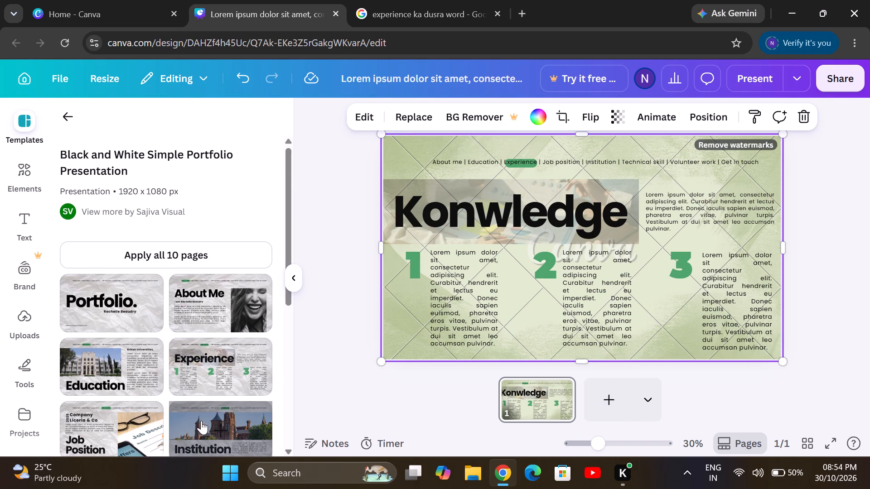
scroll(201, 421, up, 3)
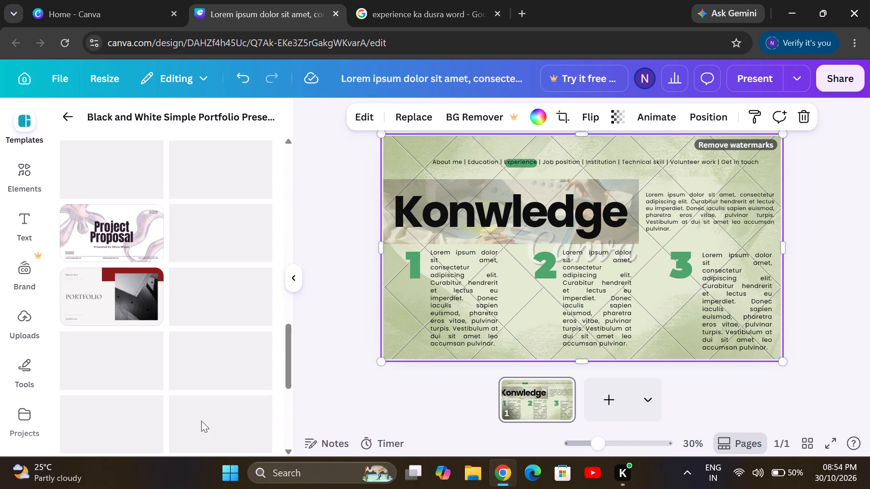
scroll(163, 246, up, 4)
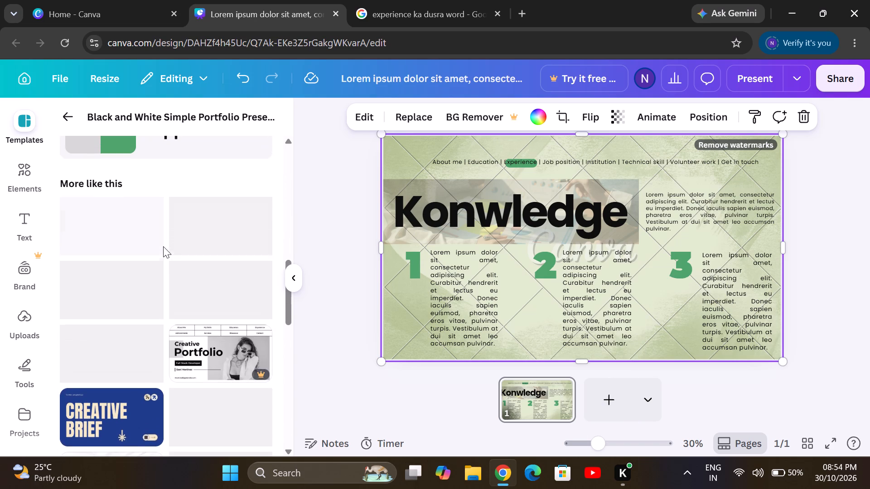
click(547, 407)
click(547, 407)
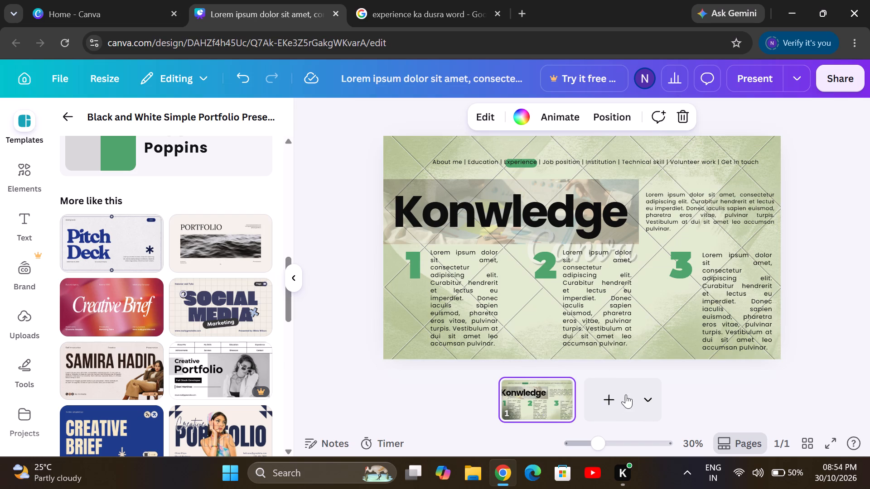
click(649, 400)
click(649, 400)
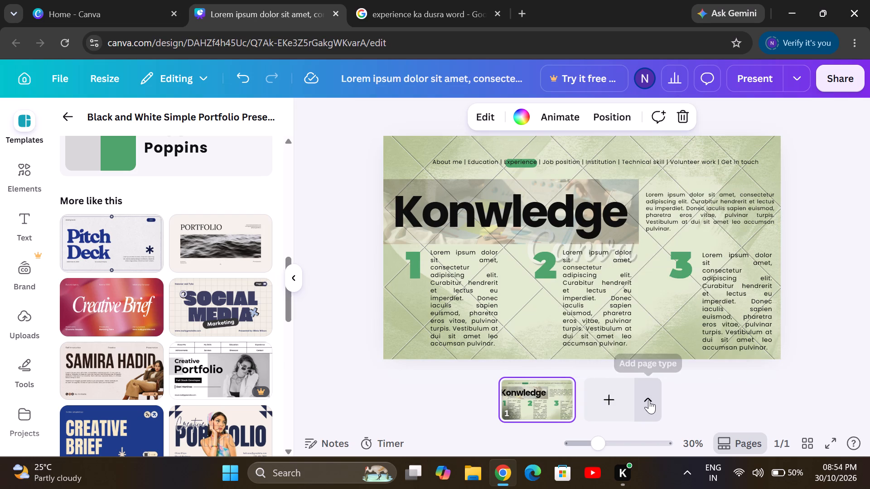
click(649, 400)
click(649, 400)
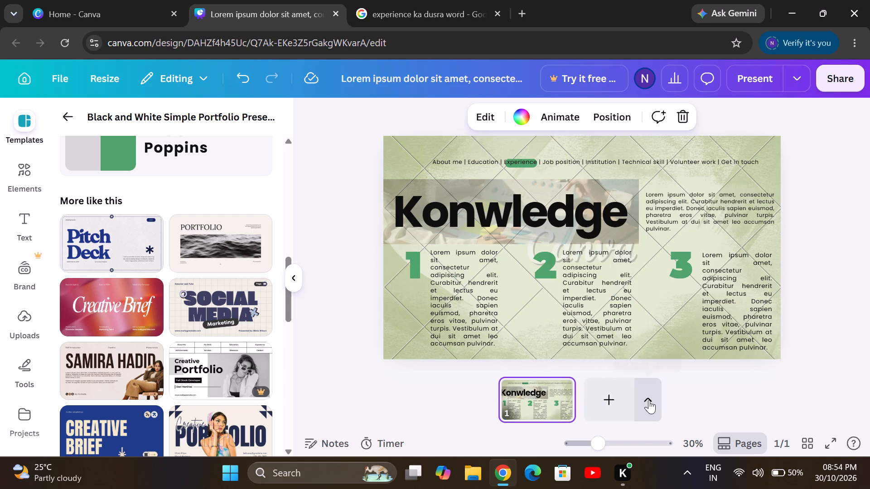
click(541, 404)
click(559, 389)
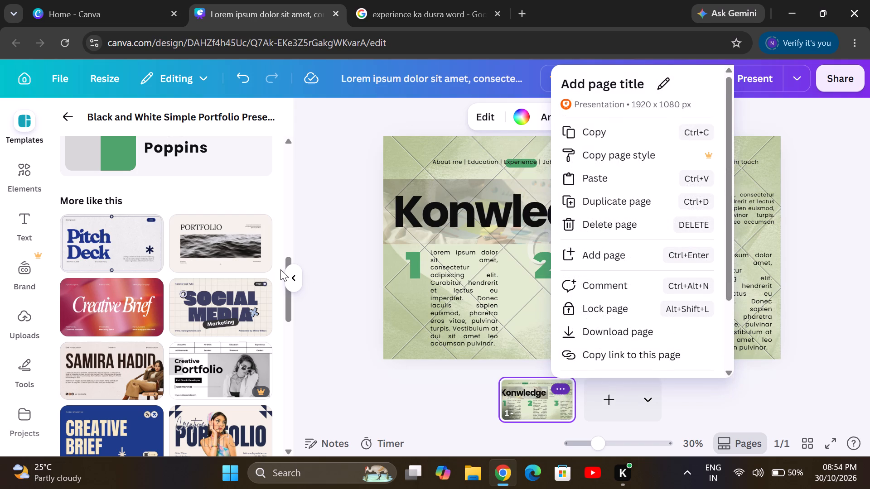
Add the Volunteer Work layout from the Black and White Simple Portfolio template as a new second page.
scroll(280, 269, up, 2)
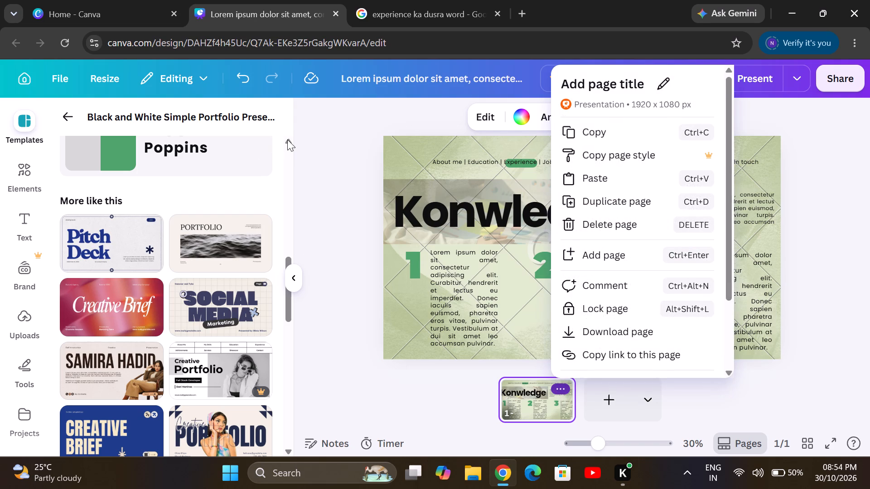
triple_click(287, 139)
triple_click(287, 139)
click(287, 139)
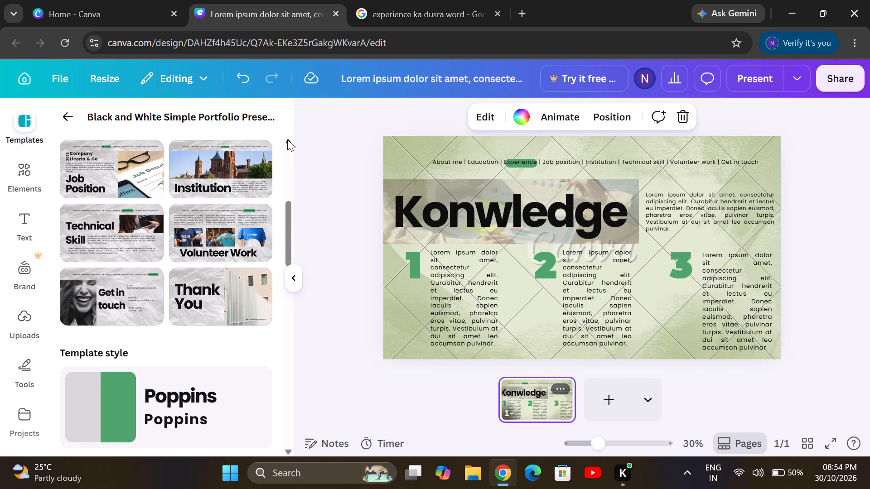
click(181, 292)
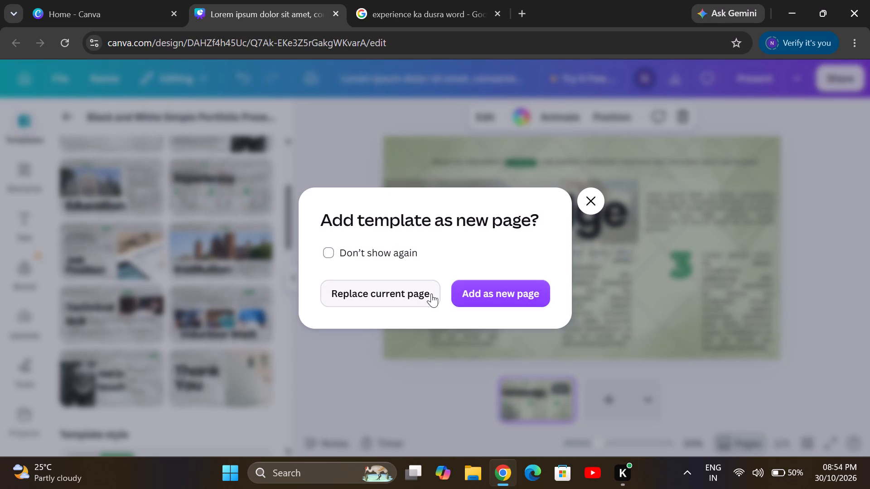
click(470, 289)
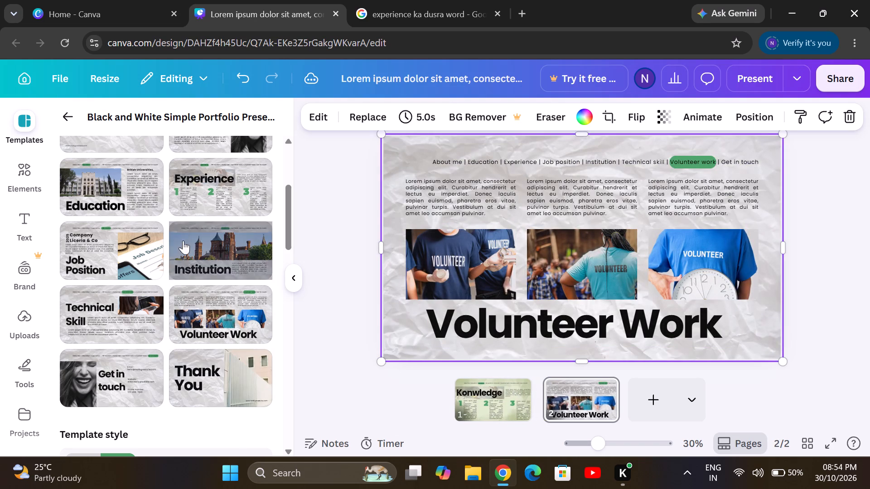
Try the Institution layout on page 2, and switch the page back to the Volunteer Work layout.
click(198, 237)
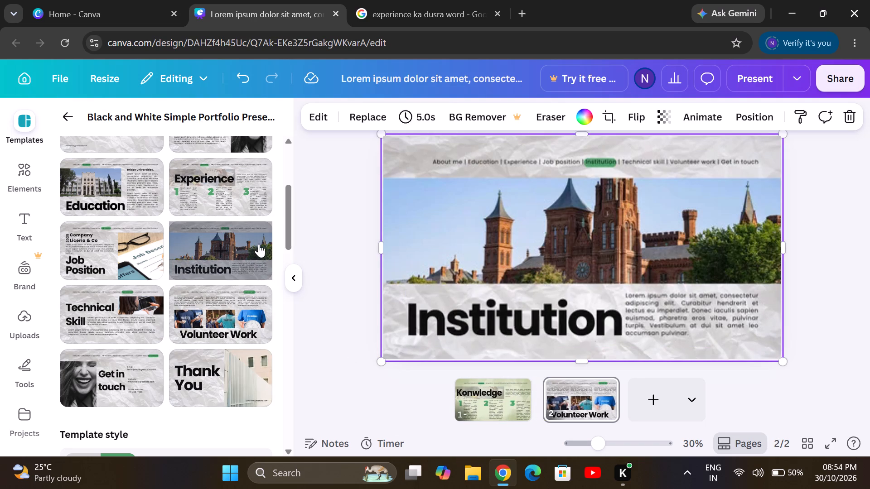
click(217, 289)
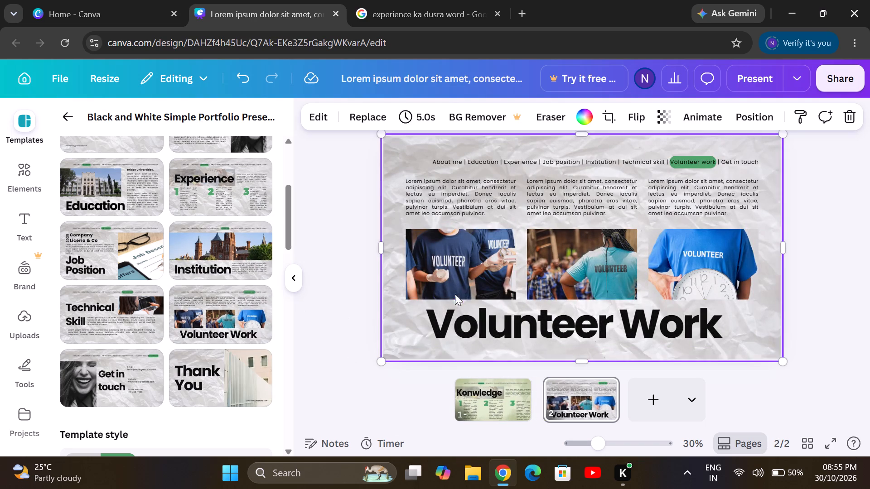
Rotate the first column's volunteer photo to a tilt of about -9°.
click(507, 273)
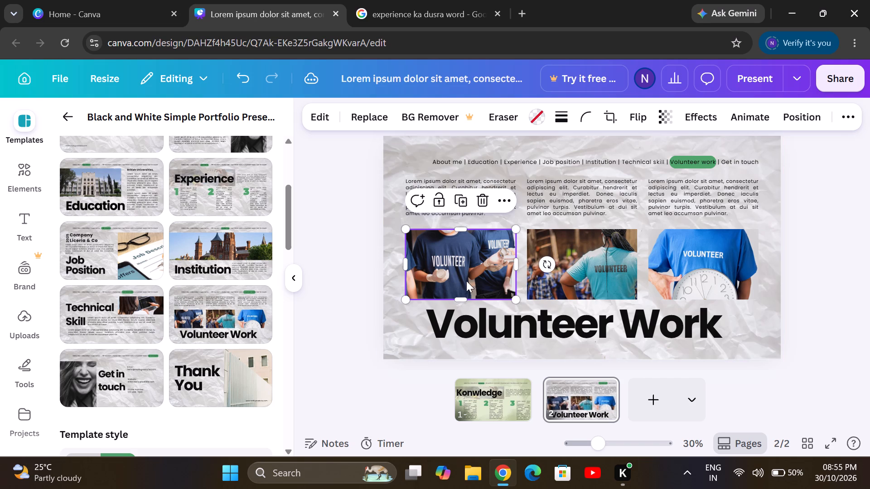
click(466, 281)
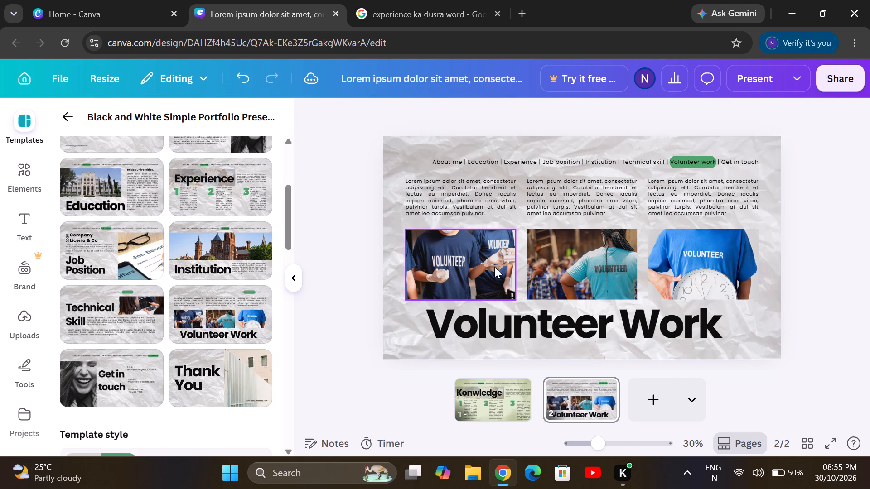
click(494, 267)
drag(545, 269, 521, 120)
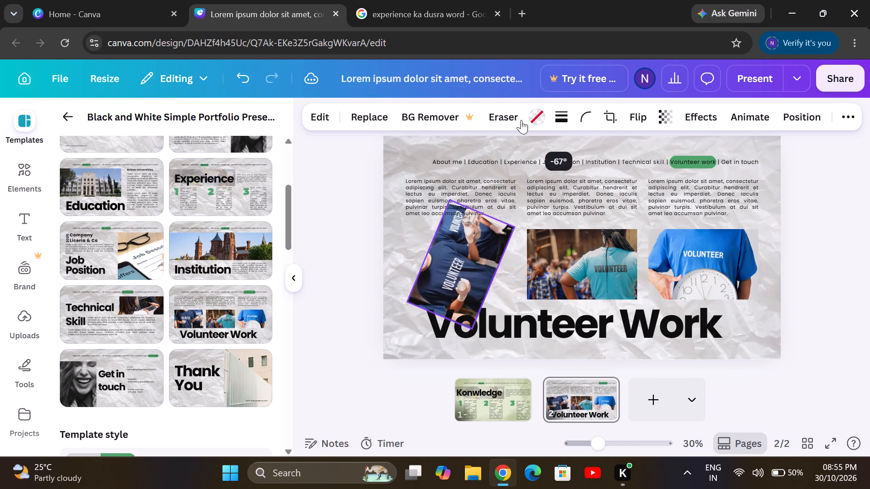
drag(521, 120, 464, 283)
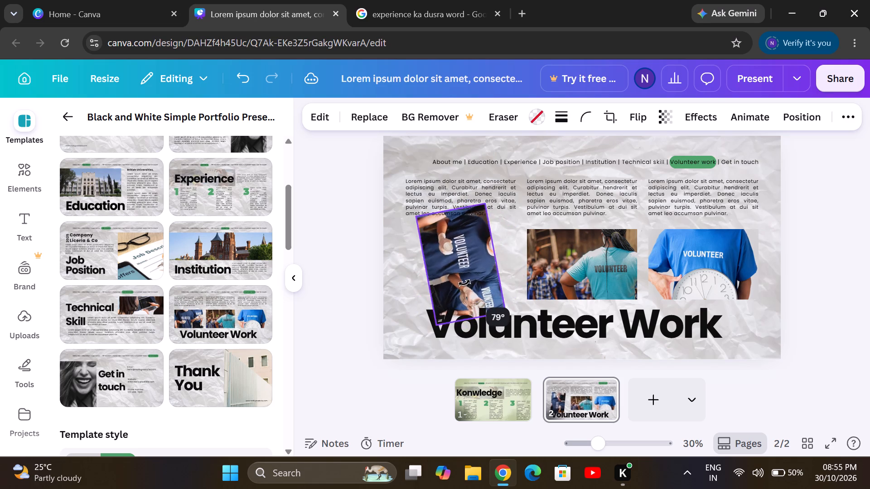
drag(464, 283, 481, 266)
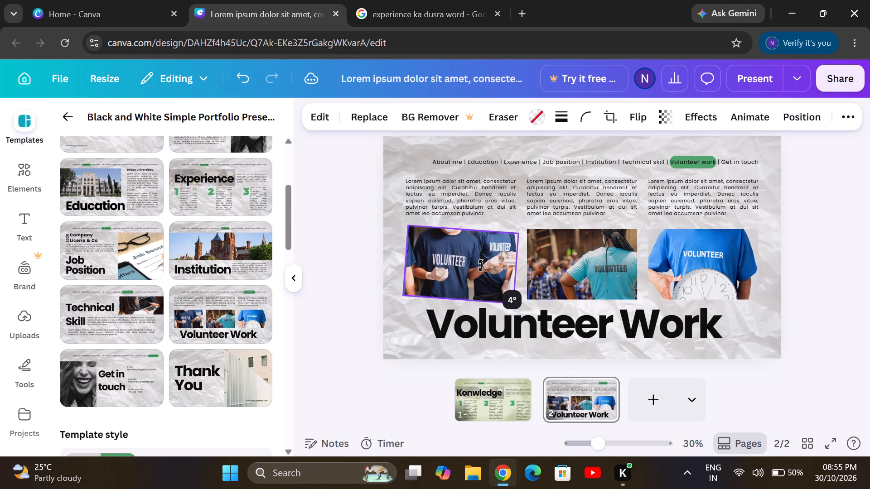
drag(481, 266, 483, 261)
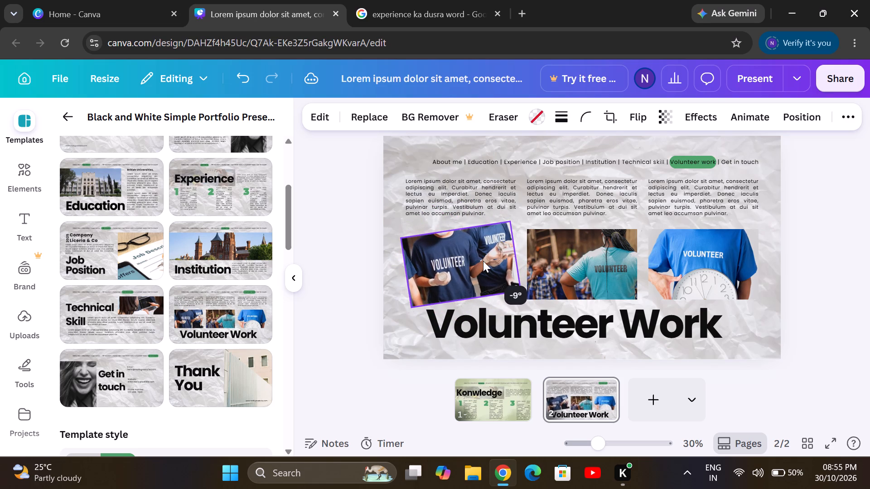
Shrink the tilted photo slightly to a gap of 53 from the middle photo.
drag(522, 290, 517, 290)
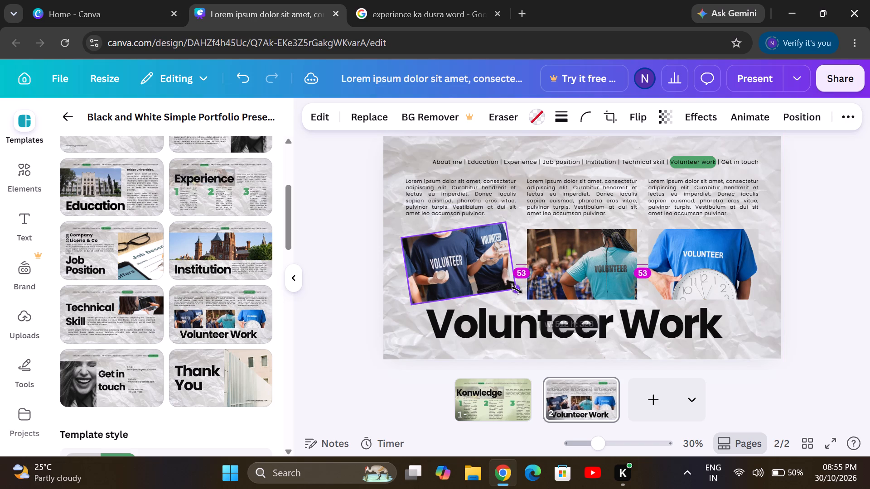
drag(517, 290, 513, 288)
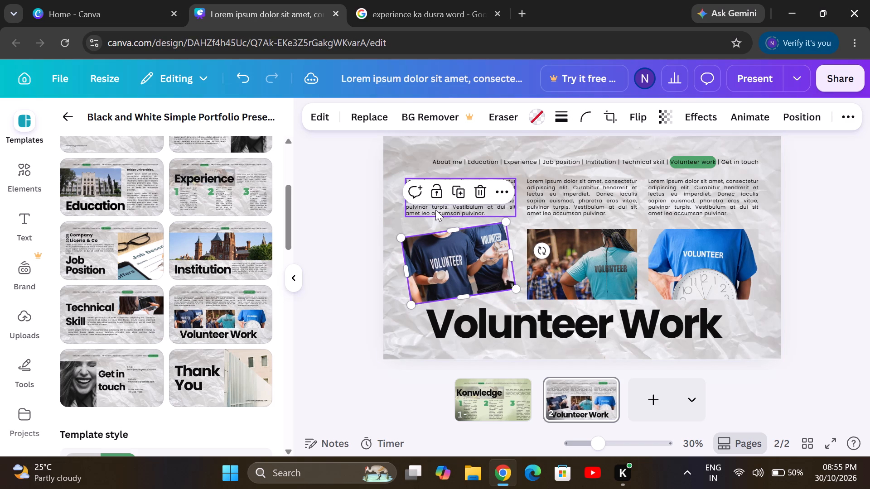
Increase the font size of the paragraph above the tilted photo to 19.
click(435, 210)
click(435, 210)
drag(435, 210, 459, 211)
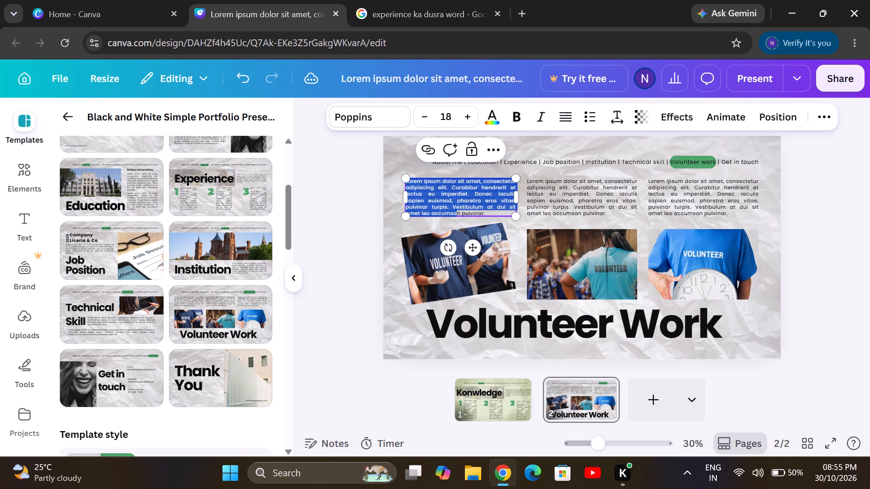
drag(459, 211, 487, 212)
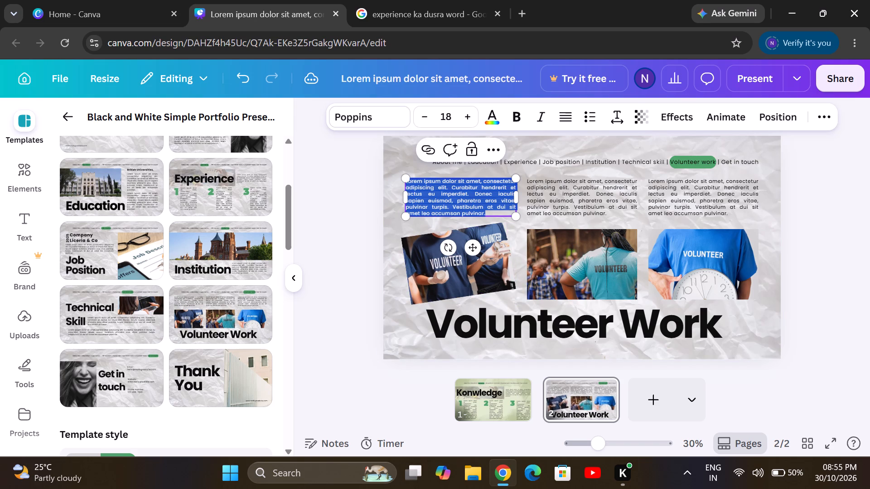
click(487, 212)
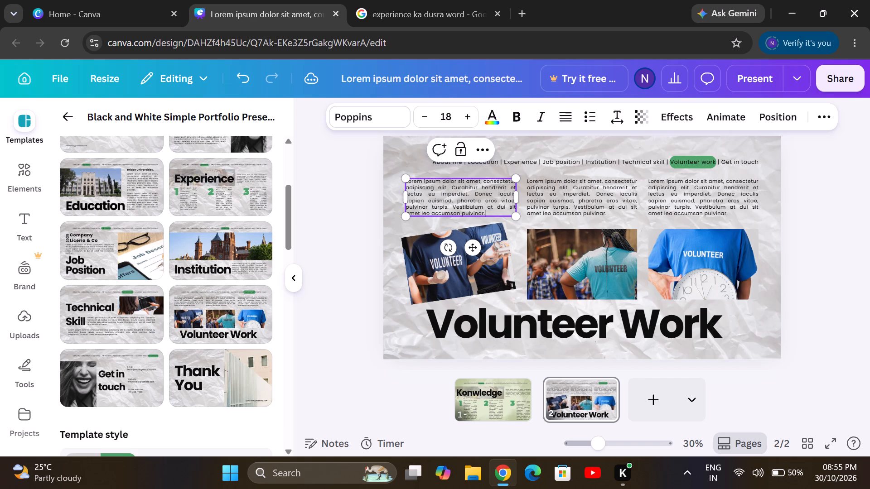
click(491, 202)
drag(443, 192, 409, 184)
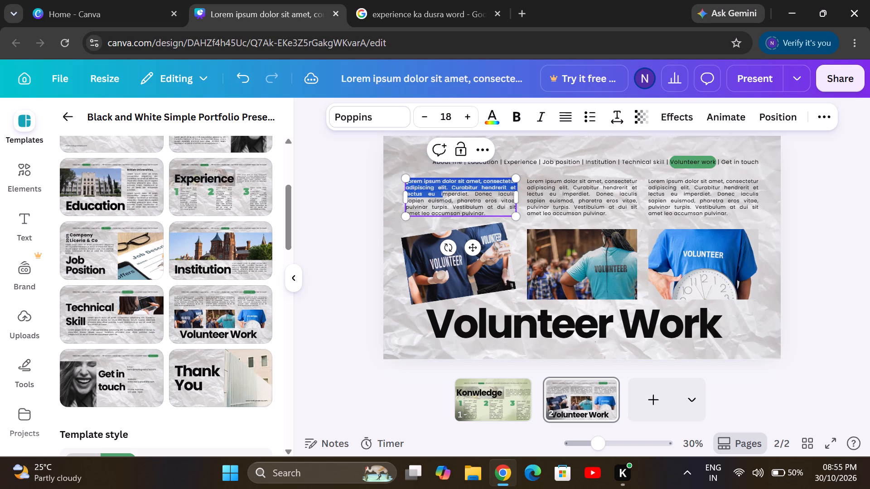
drag(409, 184, 409, 185)
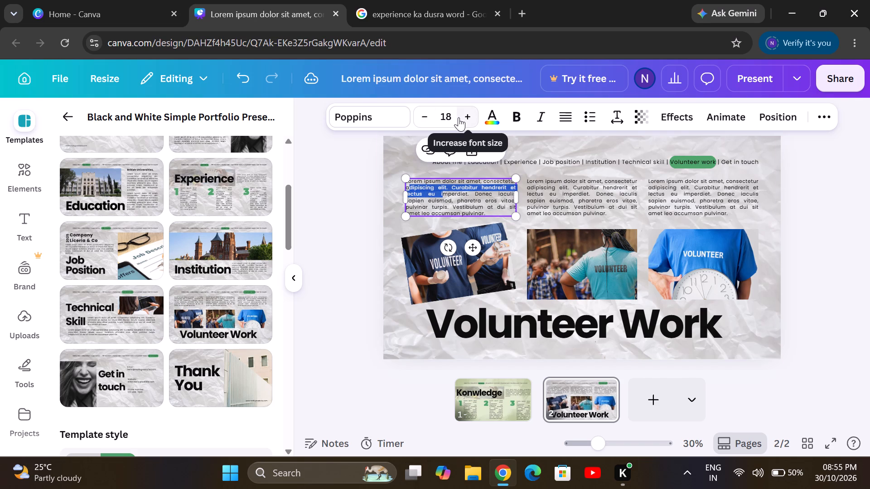
click(464, 117)
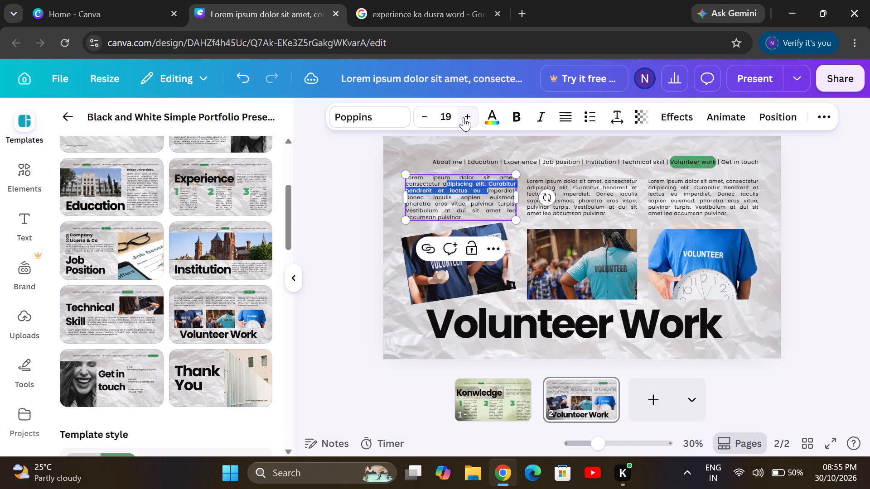
click(513, 219)
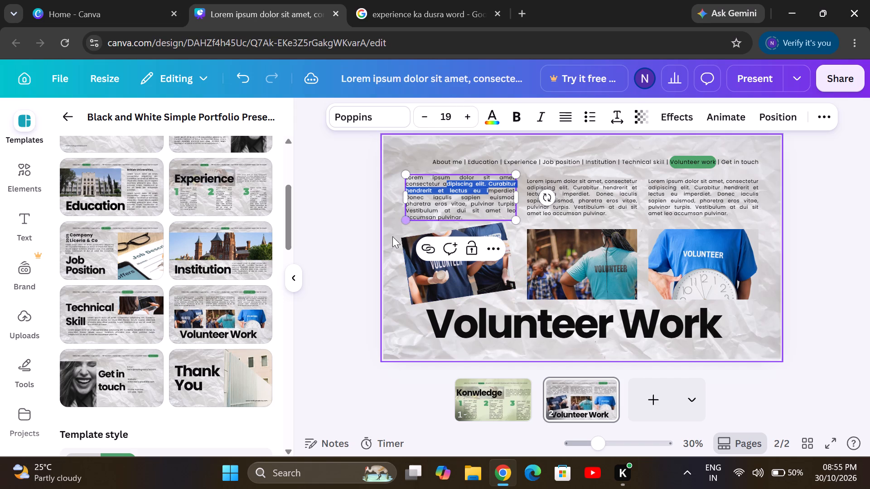
click(391, 253)
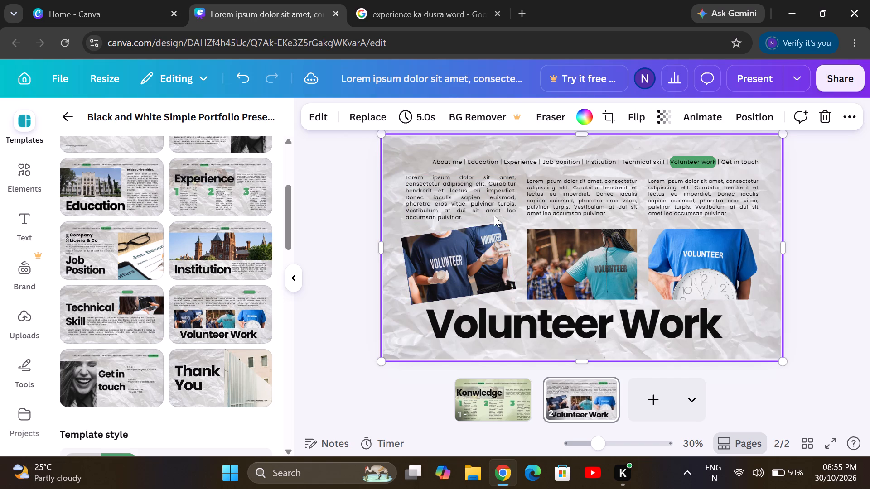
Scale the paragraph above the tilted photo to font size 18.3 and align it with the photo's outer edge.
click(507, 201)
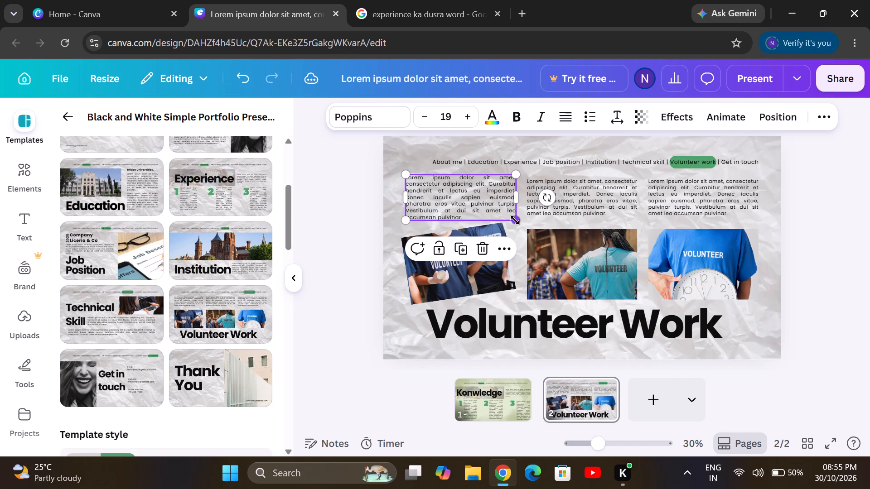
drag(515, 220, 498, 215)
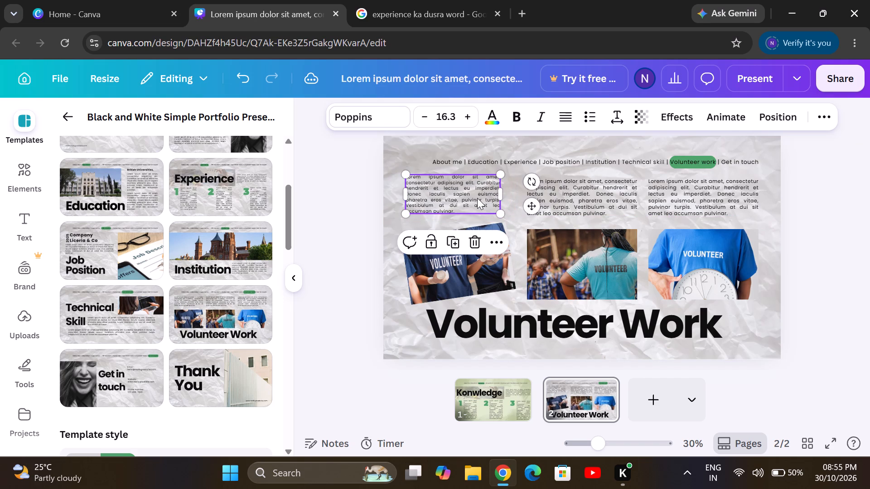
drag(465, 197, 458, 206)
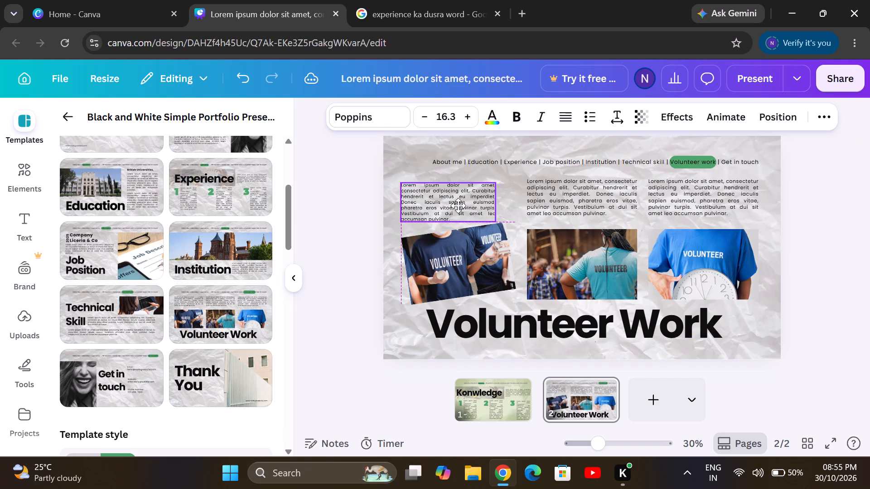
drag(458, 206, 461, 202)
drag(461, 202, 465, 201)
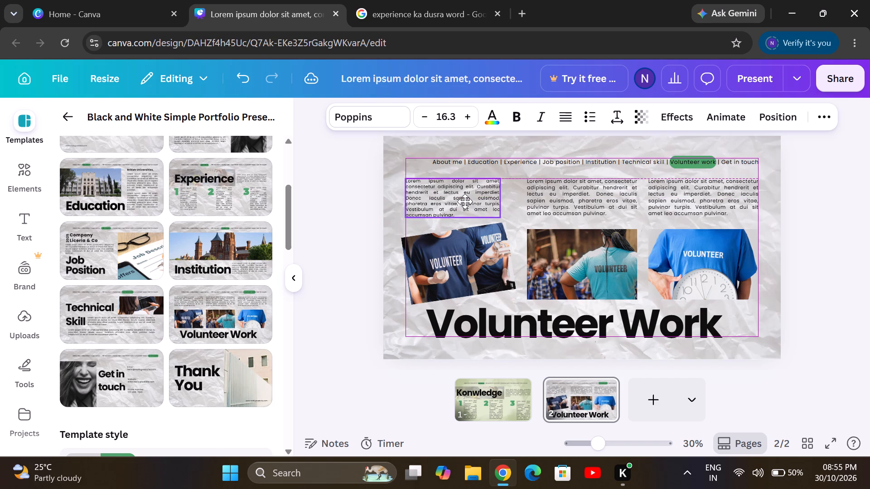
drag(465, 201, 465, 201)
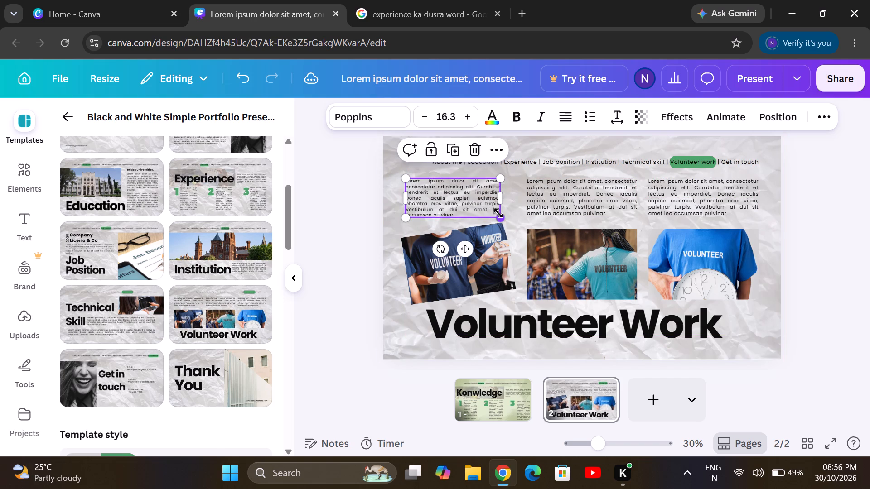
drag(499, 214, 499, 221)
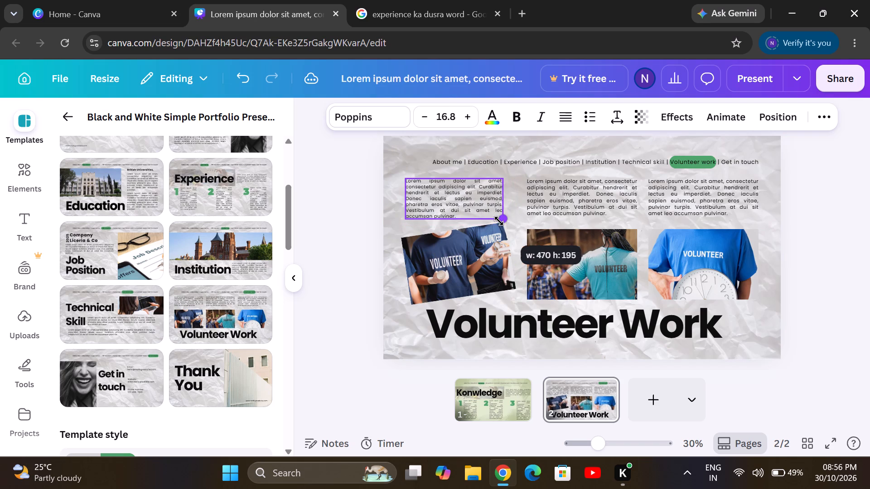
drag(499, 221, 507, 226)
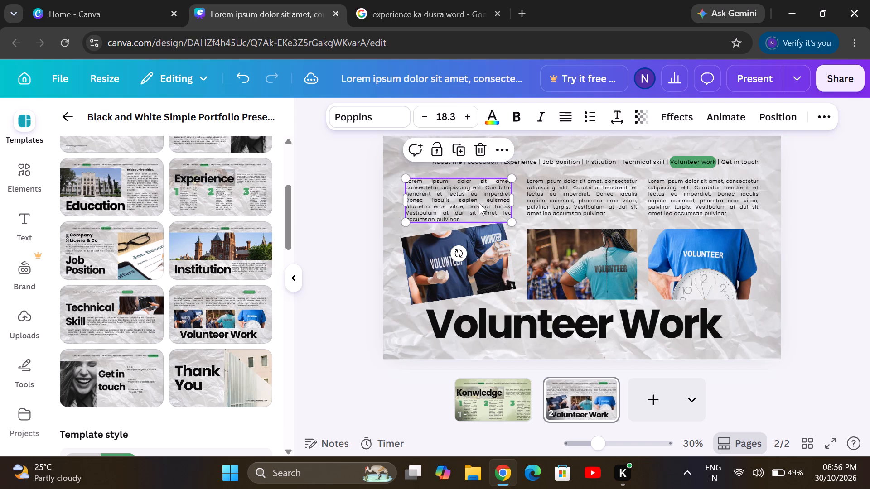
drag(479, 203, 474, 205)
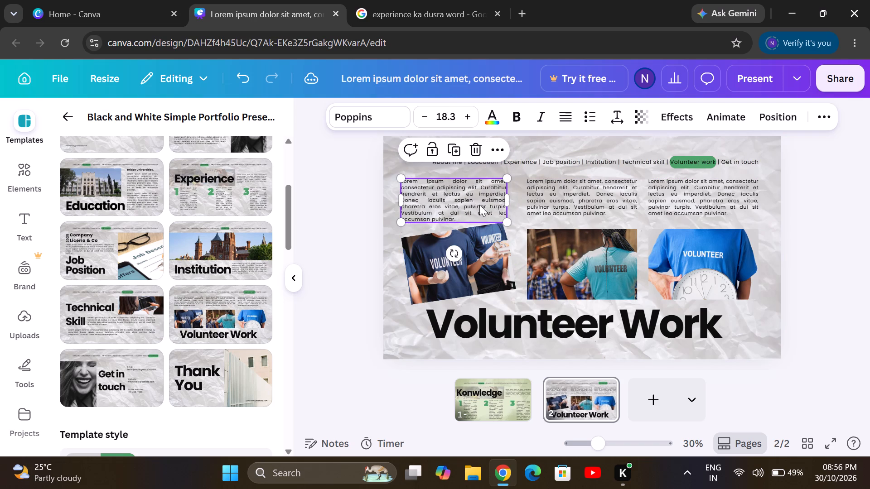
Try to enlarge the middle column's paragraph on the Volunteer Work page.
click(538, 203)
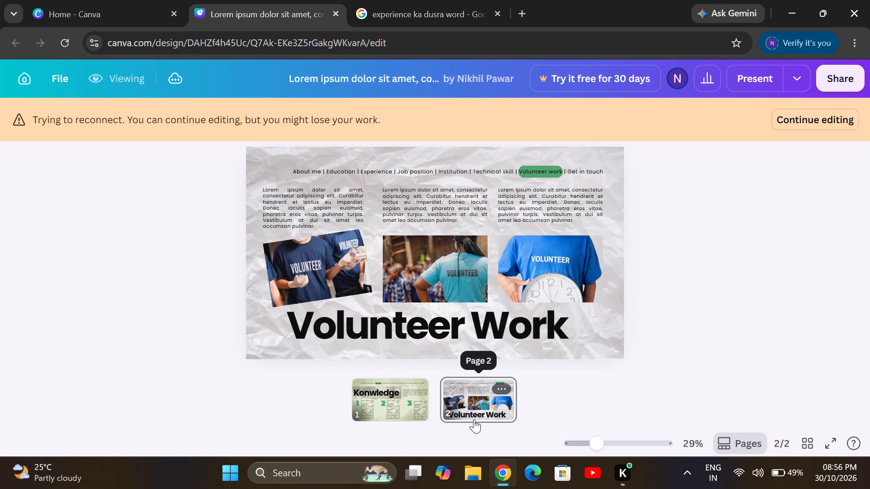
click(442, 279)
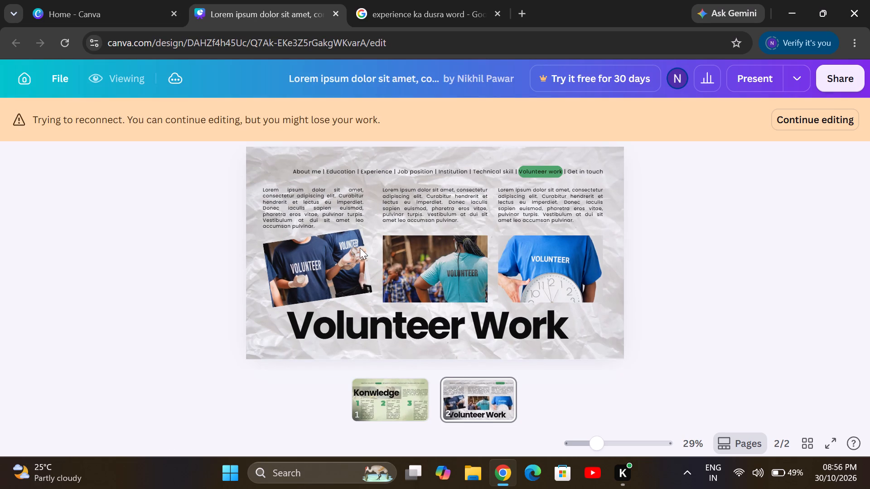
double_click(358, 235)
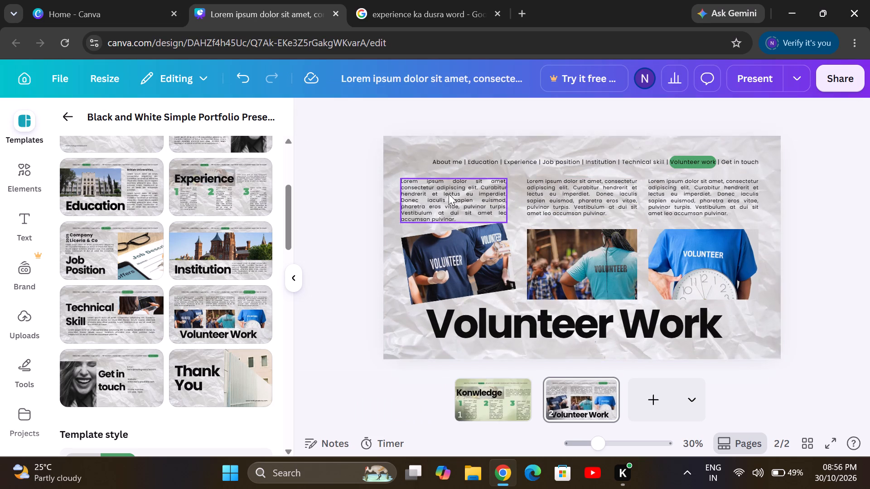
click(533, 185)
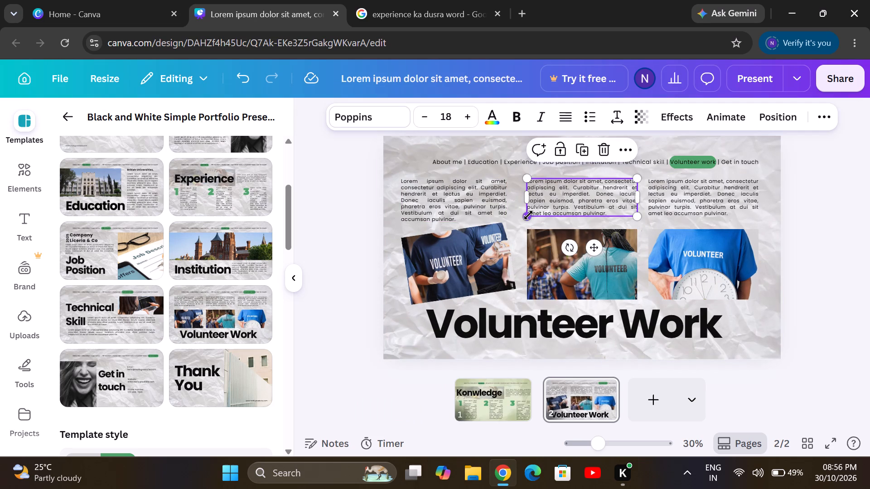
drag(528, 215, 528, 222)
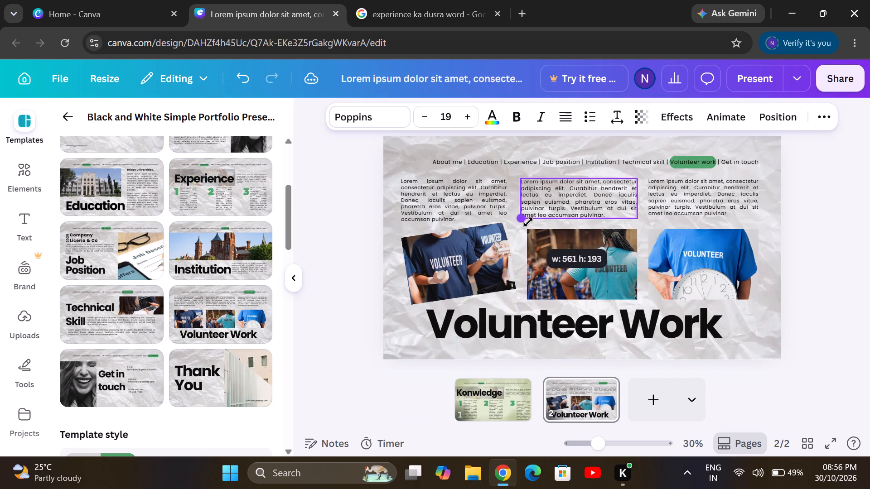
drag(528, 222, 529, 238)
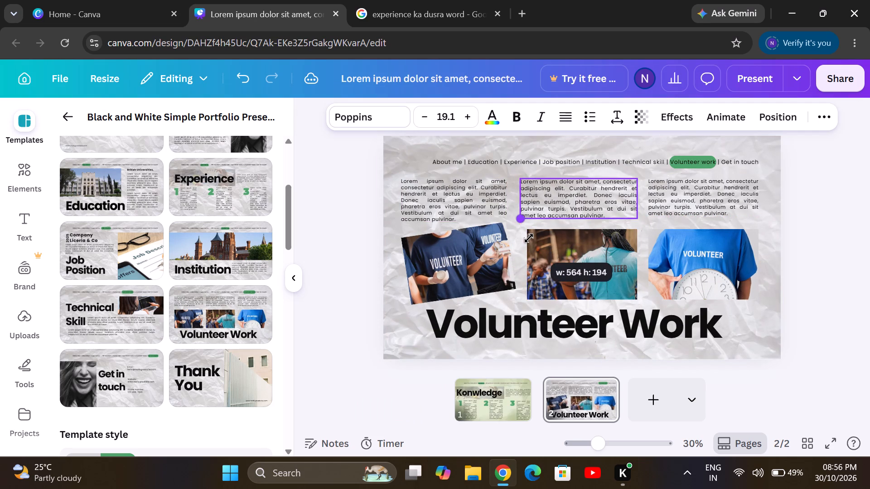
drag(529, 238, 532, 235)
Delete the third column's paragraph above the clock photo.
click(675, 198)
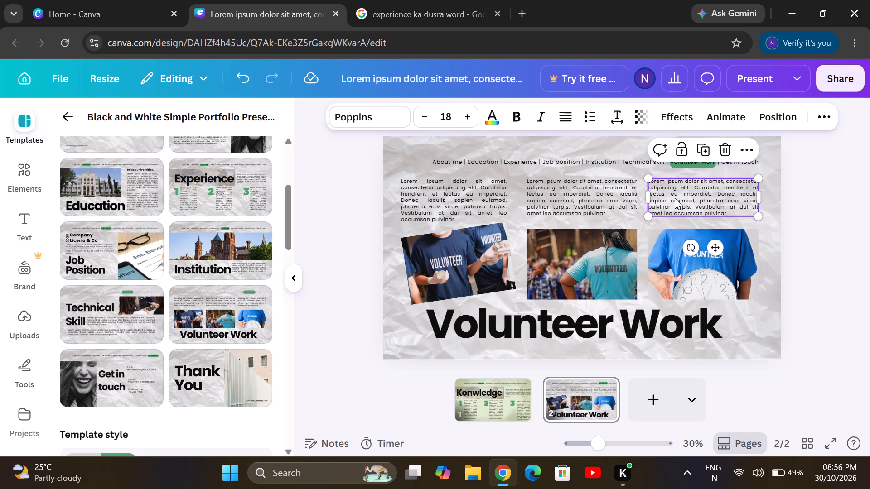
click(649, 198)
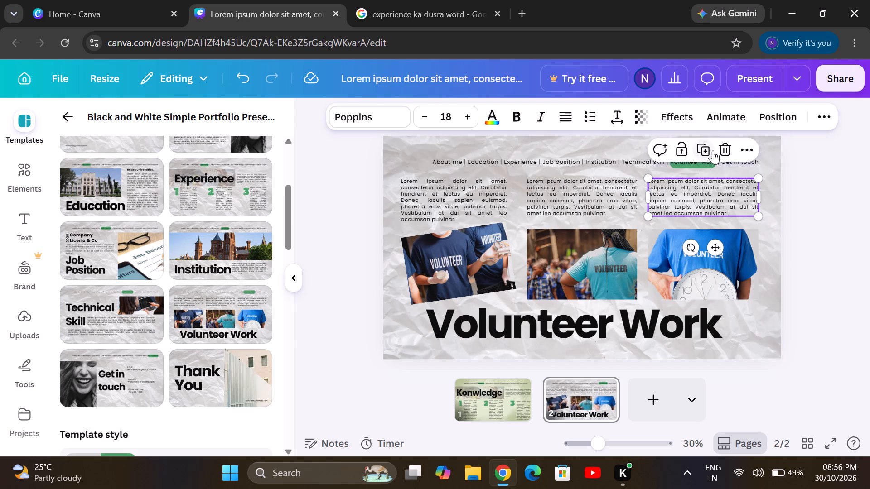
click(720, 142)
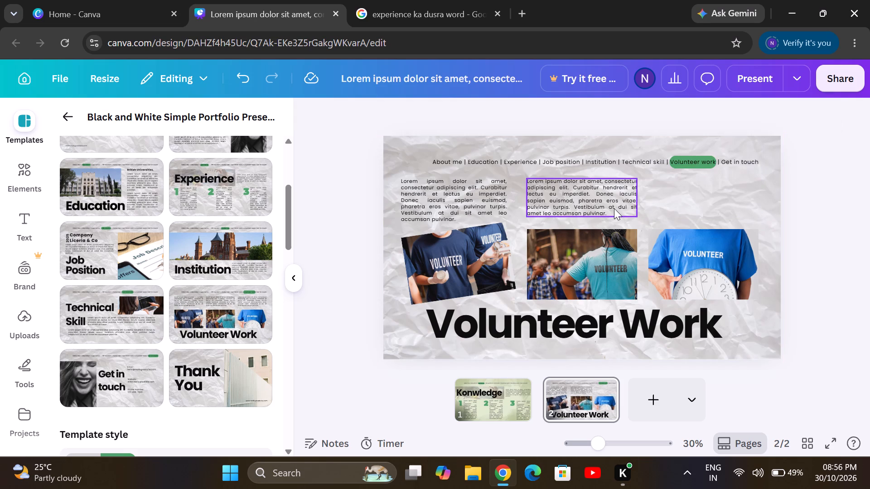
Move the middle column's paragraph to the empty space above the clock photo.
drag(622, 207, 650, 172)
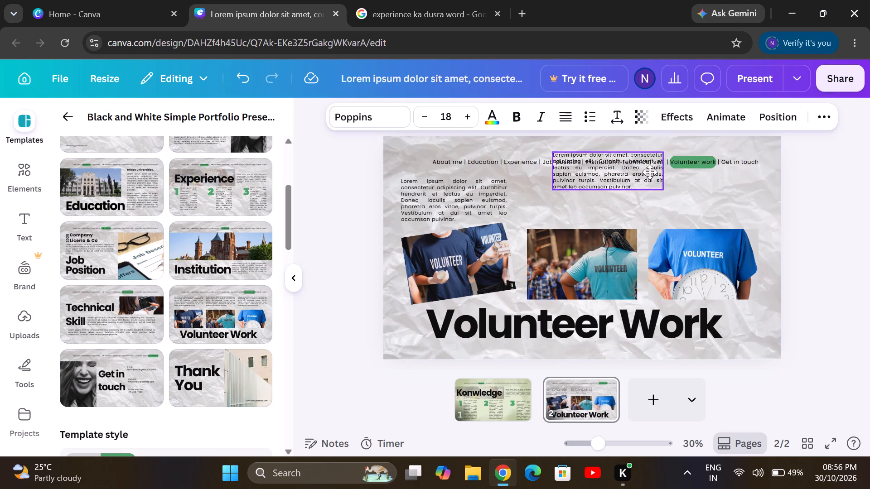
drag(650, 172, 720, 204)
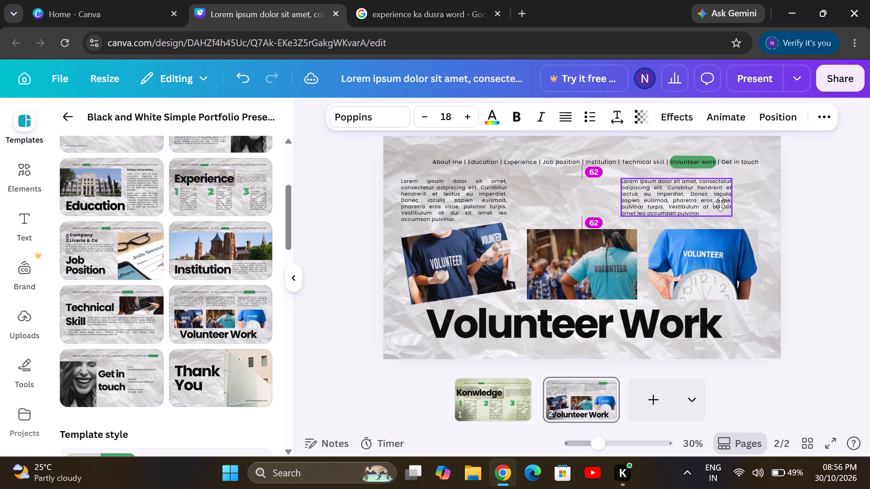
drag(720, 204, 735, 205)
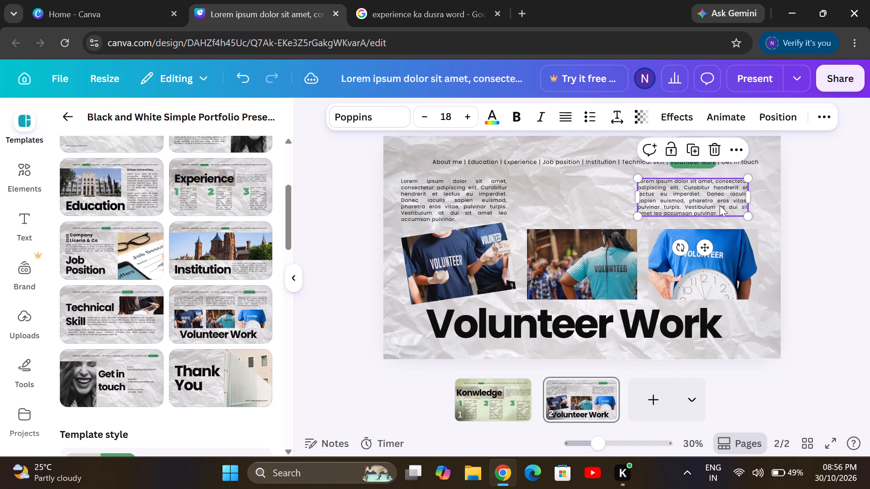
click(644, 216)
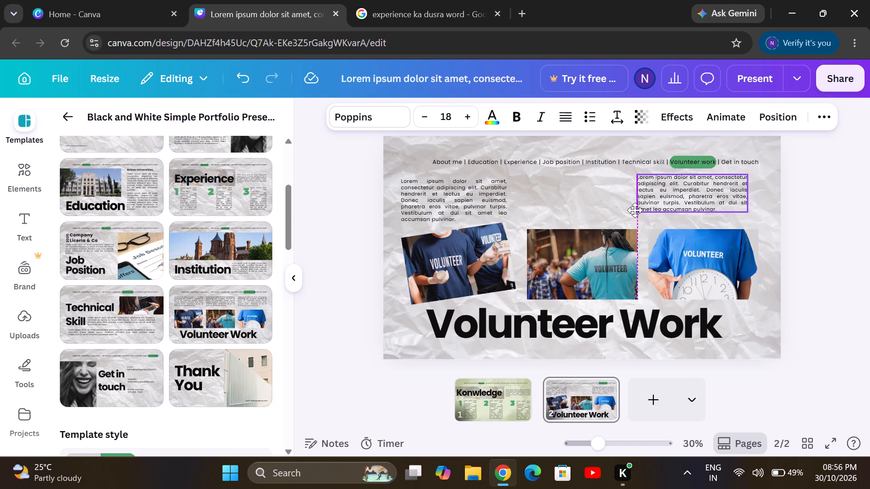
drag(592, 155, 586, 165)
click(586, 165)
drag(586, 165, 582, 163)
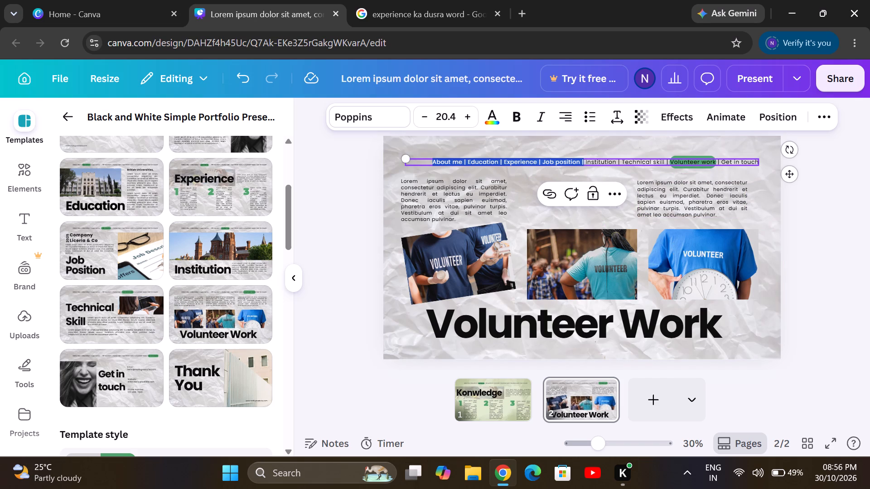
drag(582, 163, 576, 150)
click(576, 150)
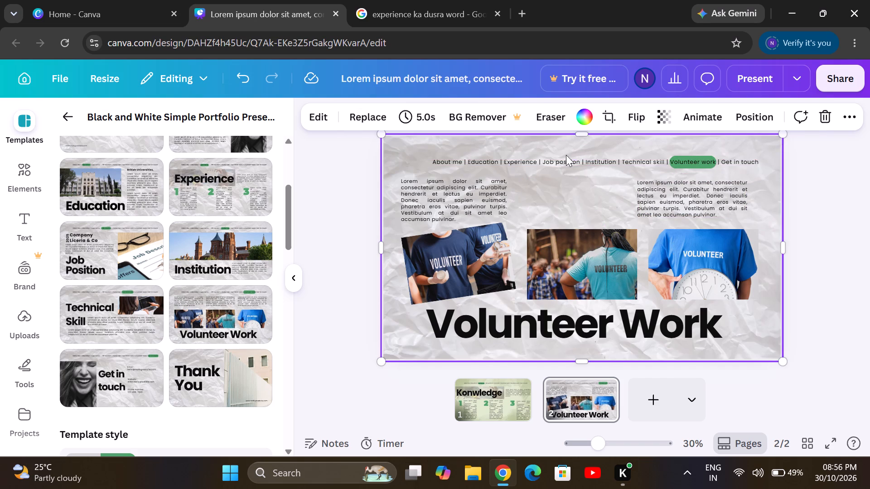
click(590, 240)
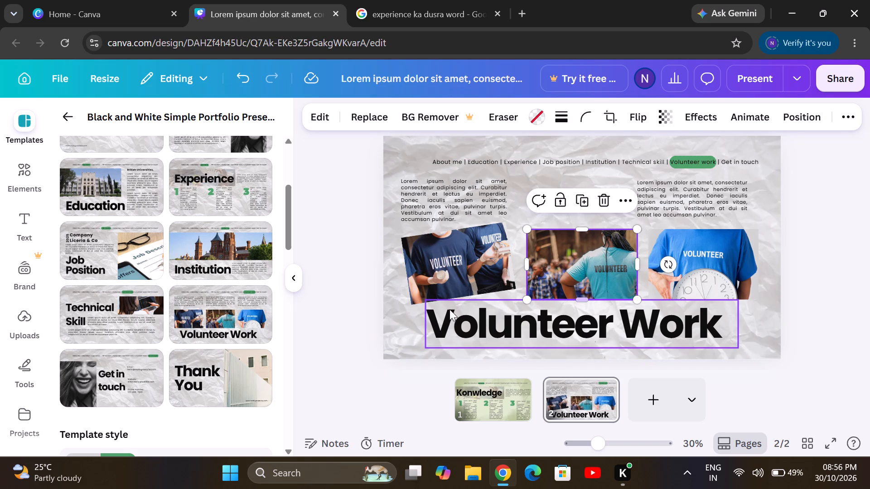
Replace page 2's Volunteer Work layout with the Institution layout from the template.
click(246, 236)
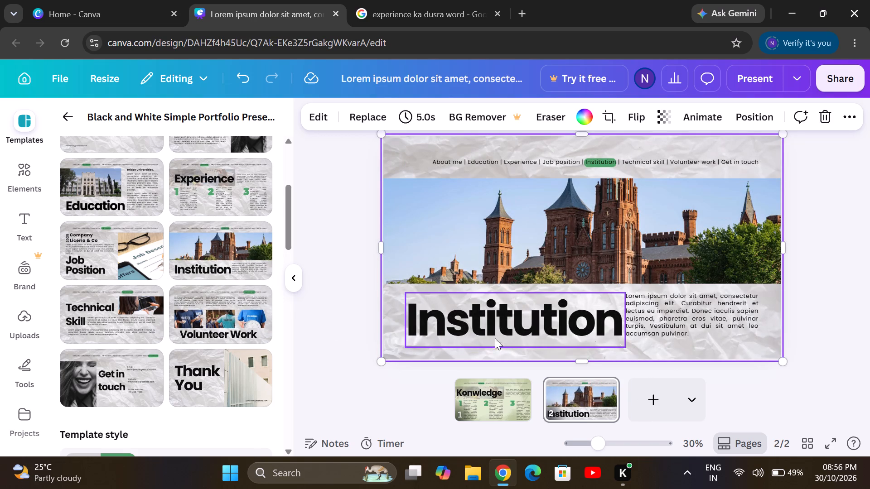
Add a third page and apply the Job Position layout to it.
click(675, 398)
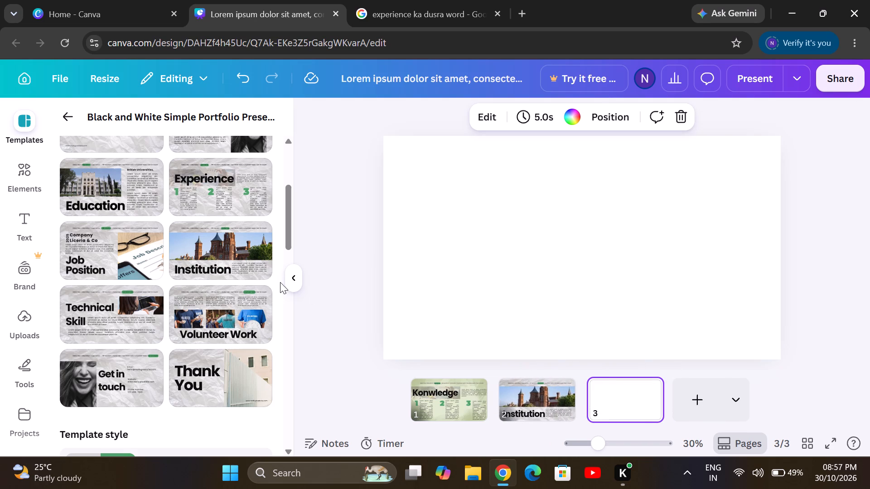
click(121, 262)
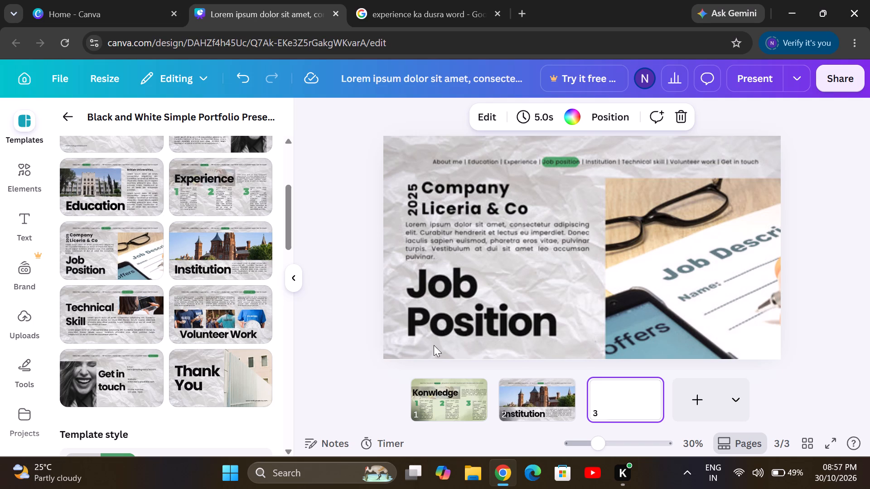
Shift the Institution heading on page 2 slightly away from the paragraph beside it.
click(535, 404)
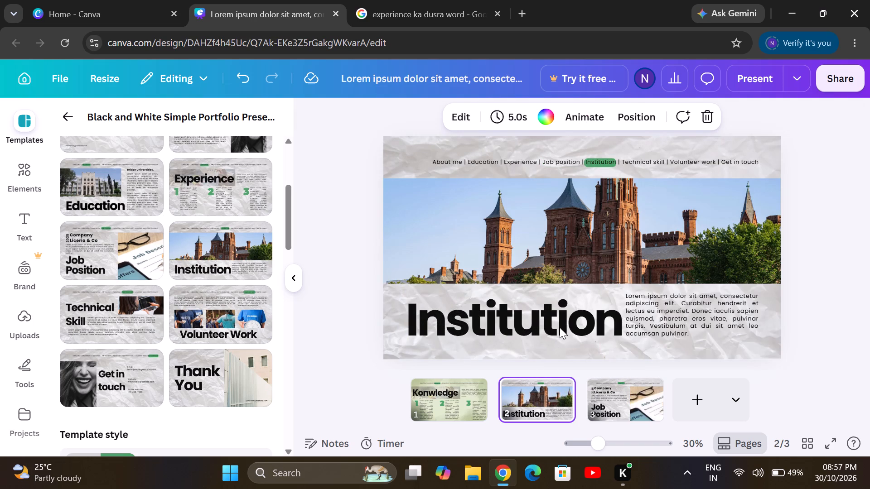
drag(560, 327, 550, 330)
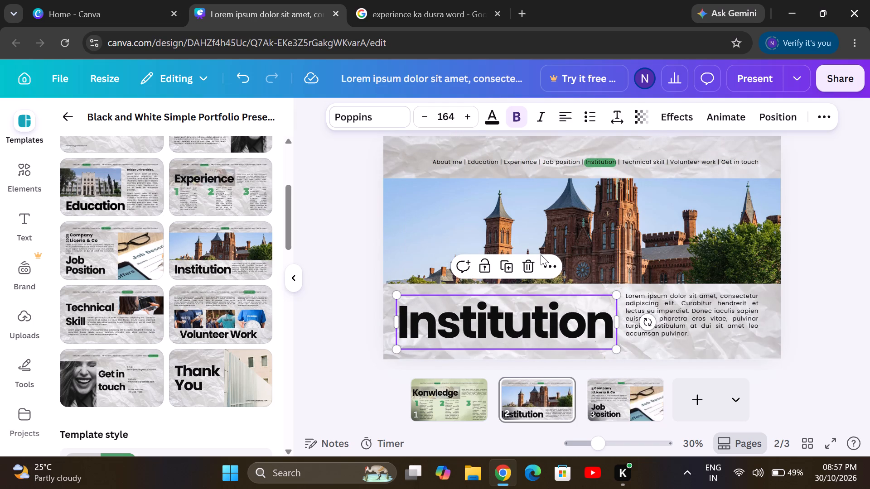
Open the paragraph beside the Institution heading for text editing.
click(568, 229)
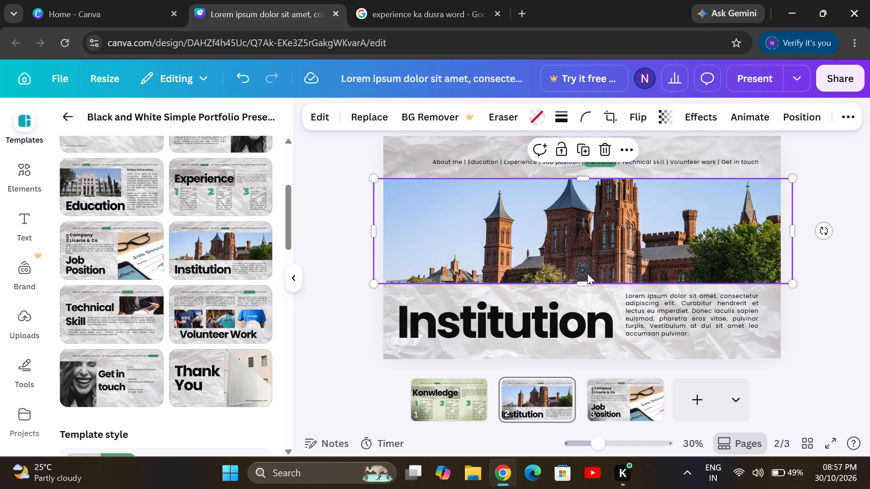
click(668, 329)
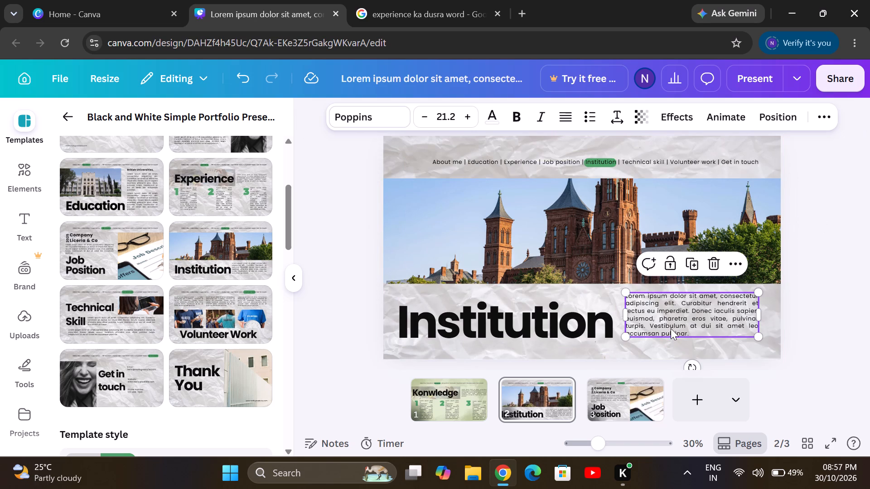
double_click(671, 328)
click(676, 324)
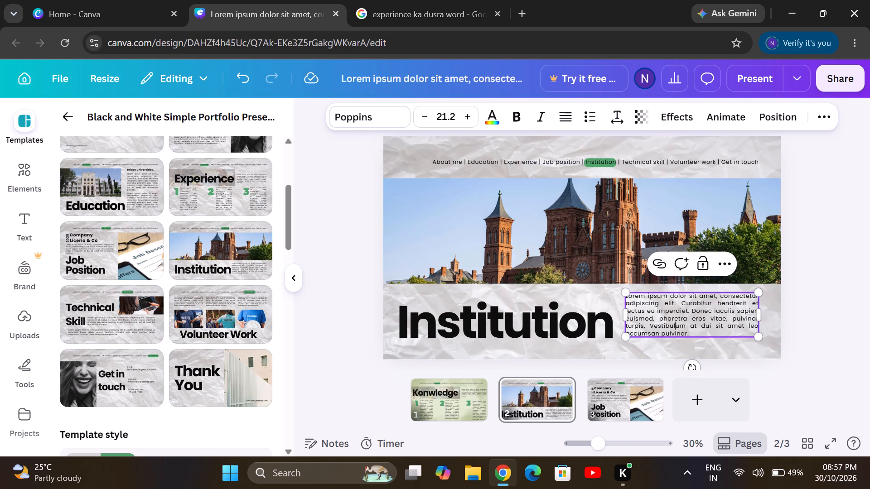
click(712, 263)
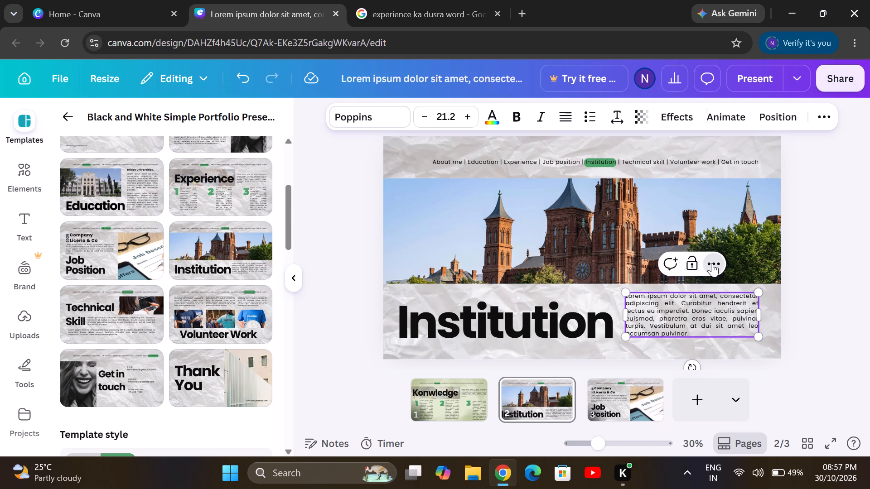
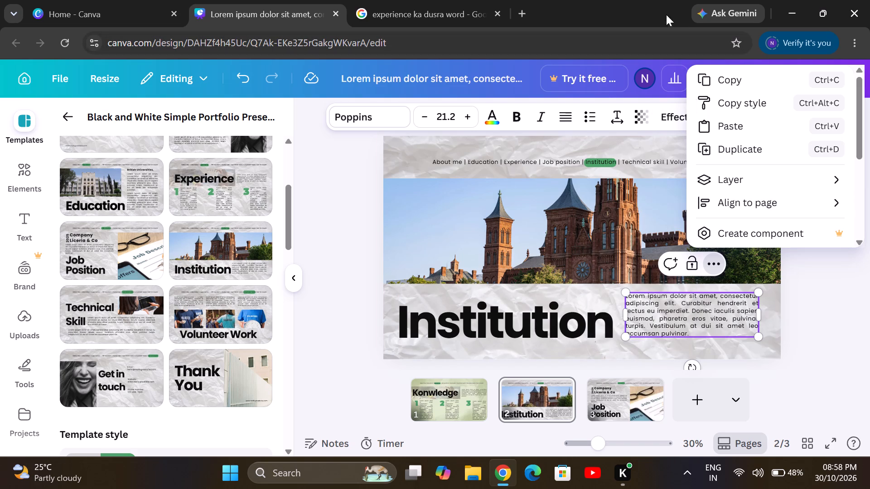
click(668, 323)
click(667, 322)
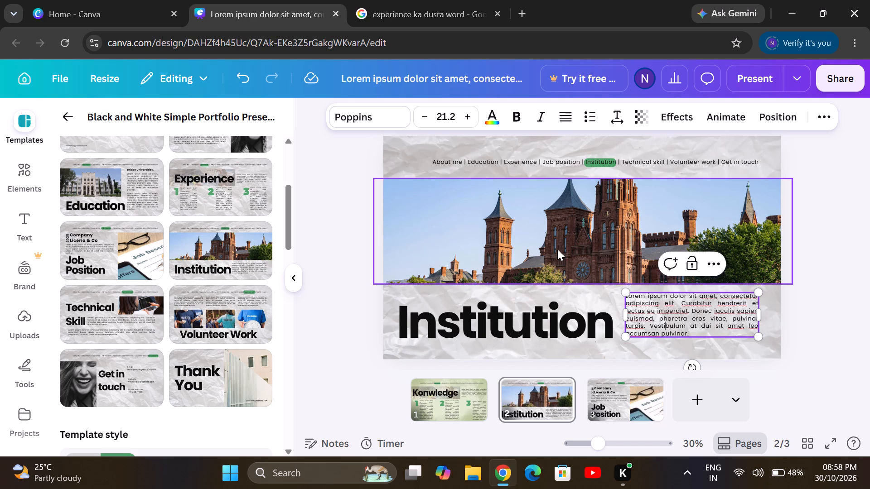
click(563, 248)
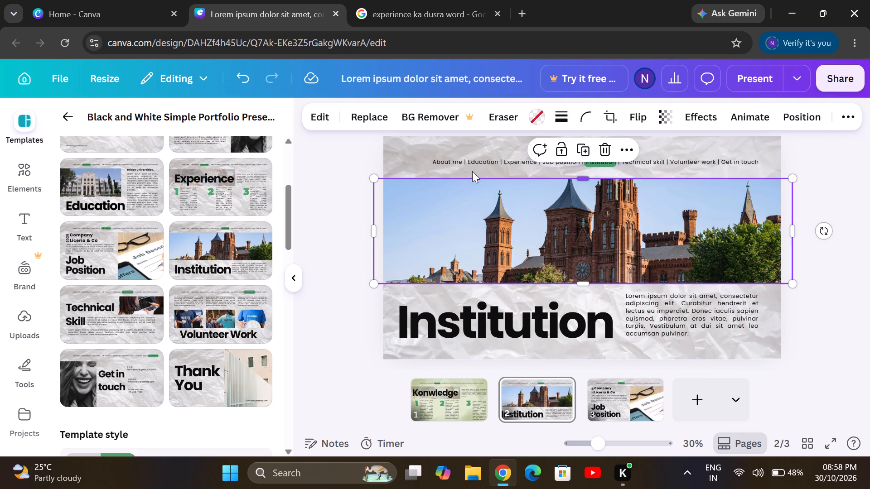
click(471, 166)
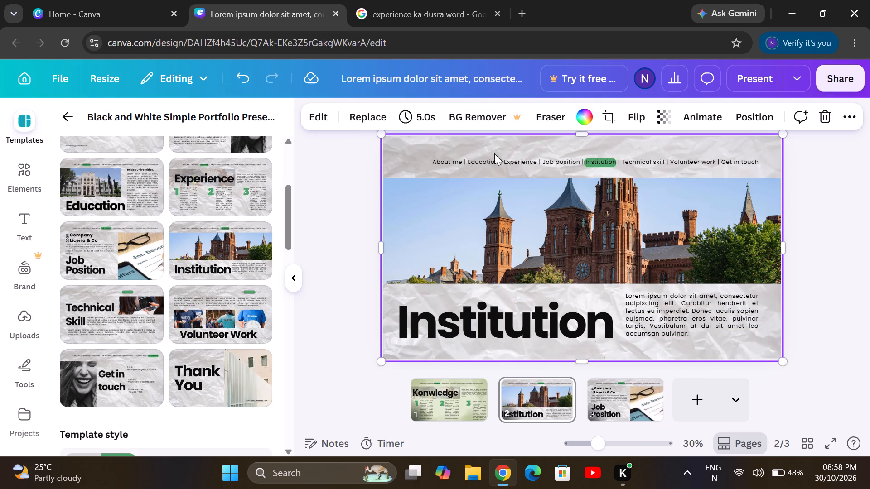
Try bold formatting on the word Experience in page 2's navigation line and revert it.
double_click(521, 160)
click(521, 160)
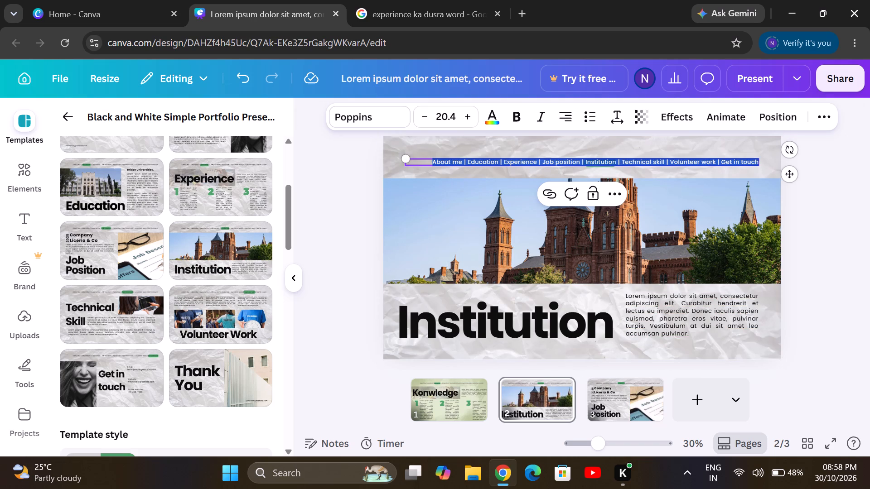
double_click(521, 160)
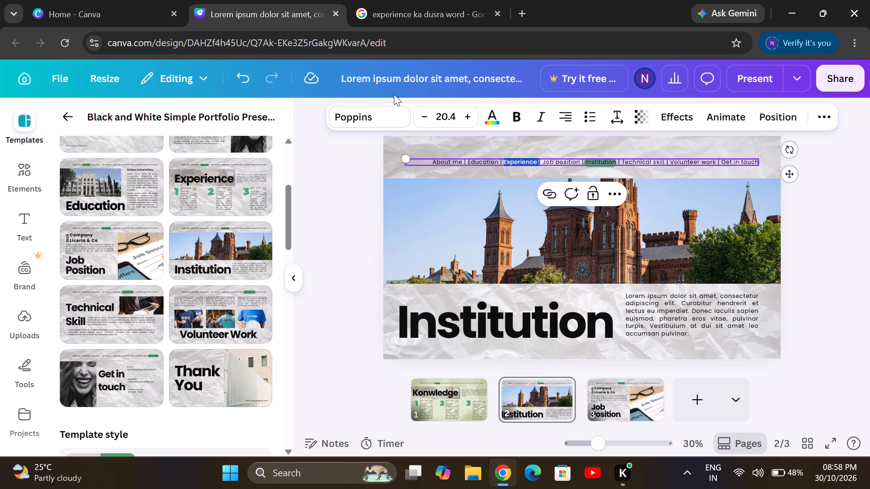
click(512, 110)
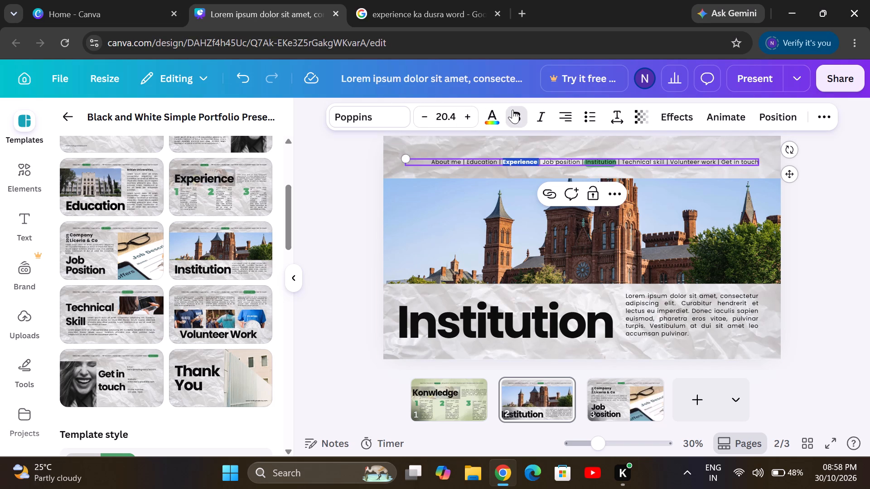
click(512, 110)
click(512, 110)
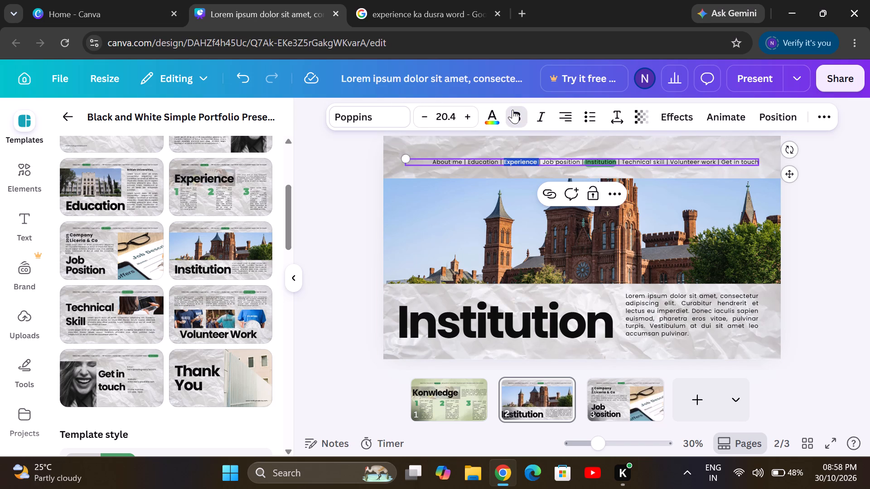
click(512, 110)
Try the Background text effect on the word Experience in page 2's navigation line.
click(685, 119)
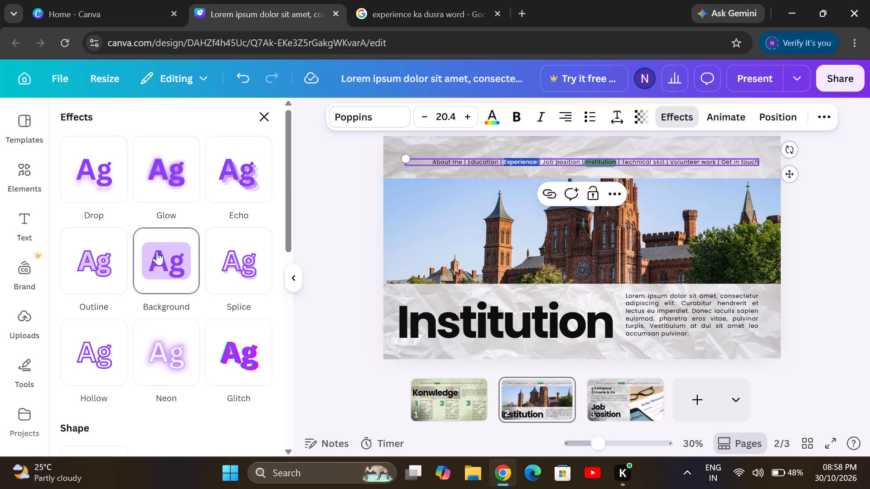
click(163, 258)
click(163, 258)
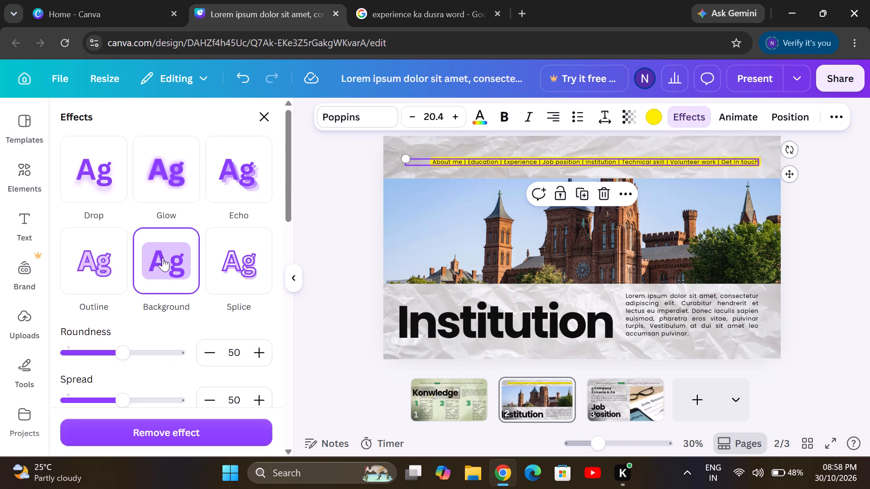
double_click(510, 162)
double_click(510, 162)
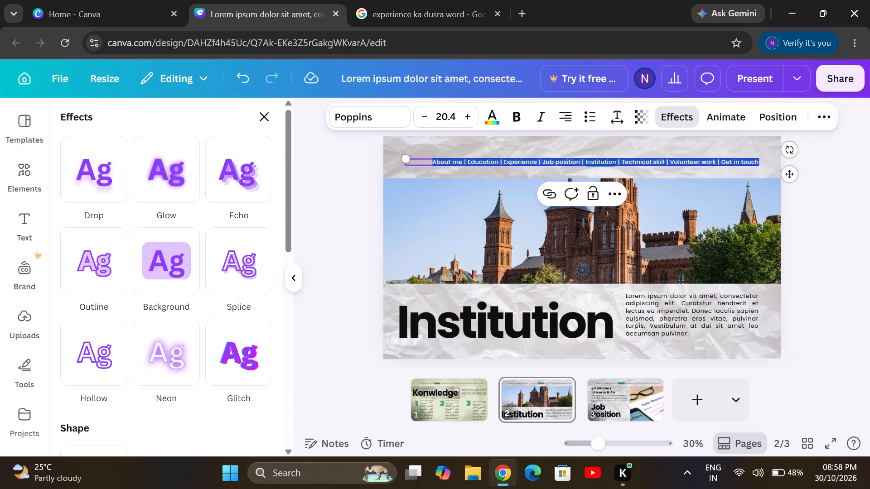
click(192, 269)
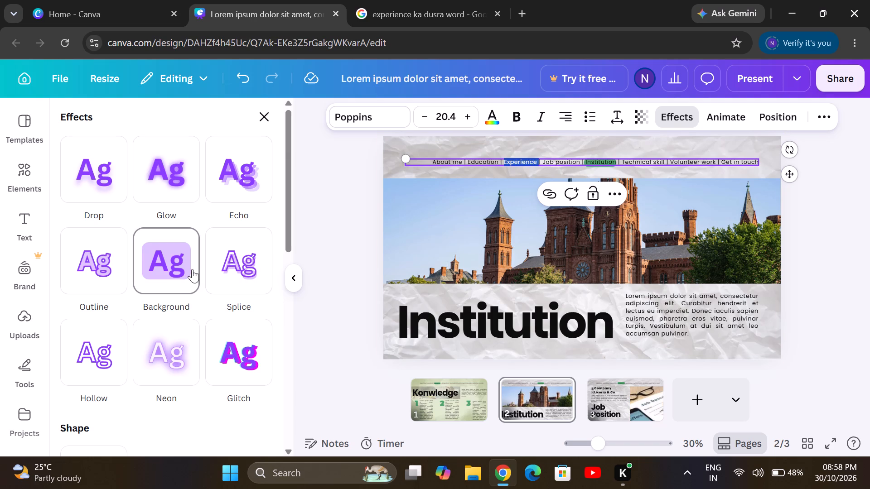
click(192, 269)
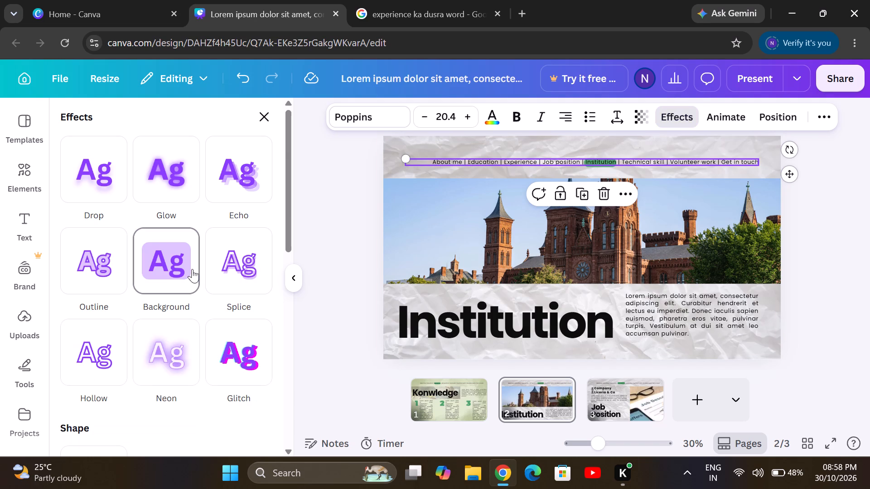
Apply the Glitch text effect to page 2's navigation line with the word Experience selected.
double_click(515, 159)
triple_click(515, 159)
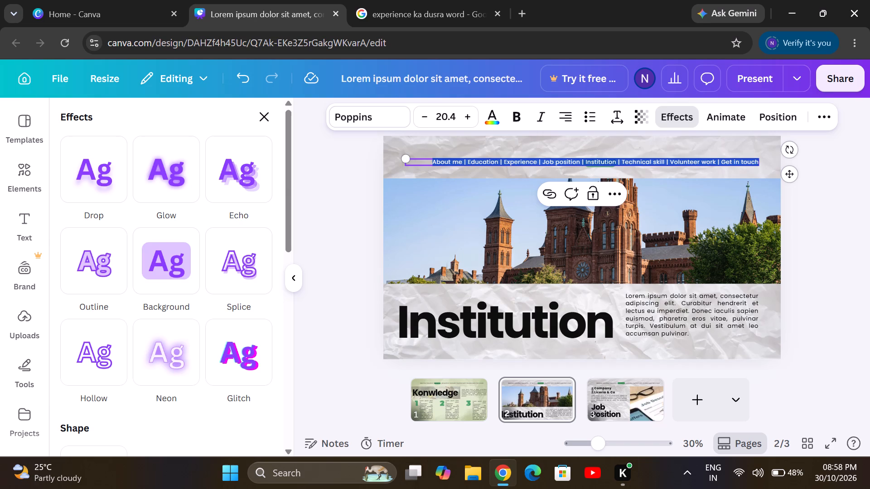
click(515, 159)
double_click(515, 159)
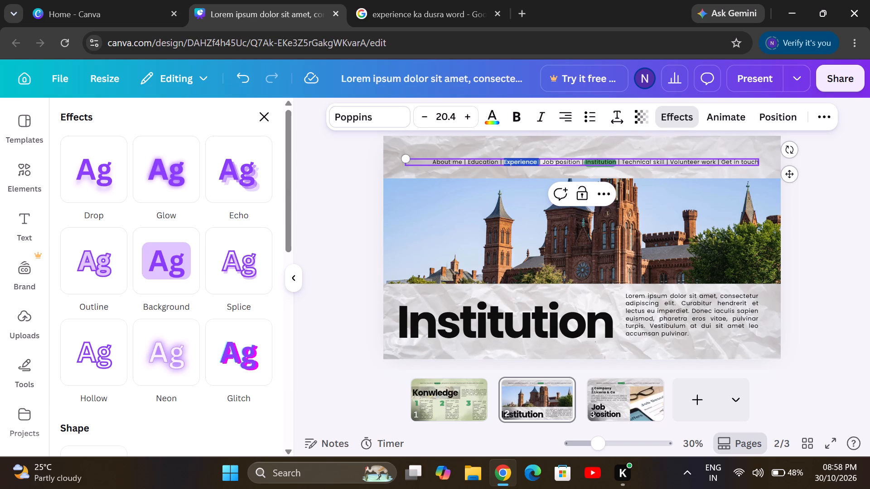
click(250, 337)
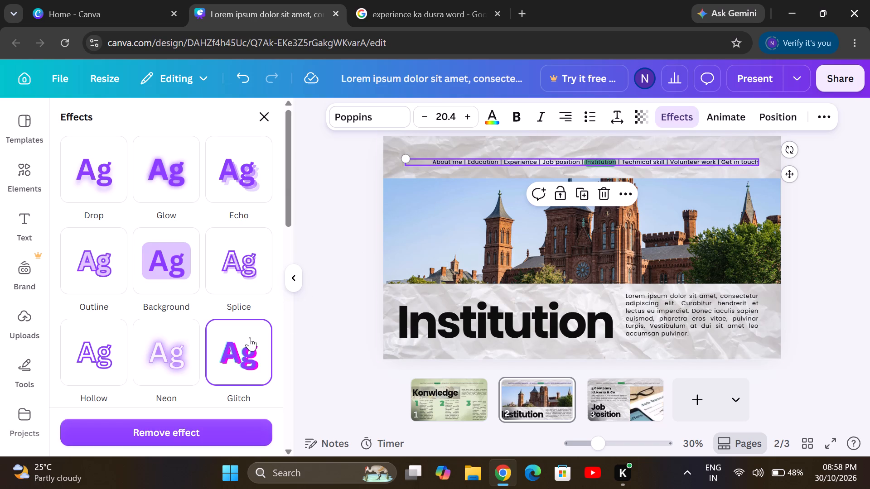
double_click(516, 157)
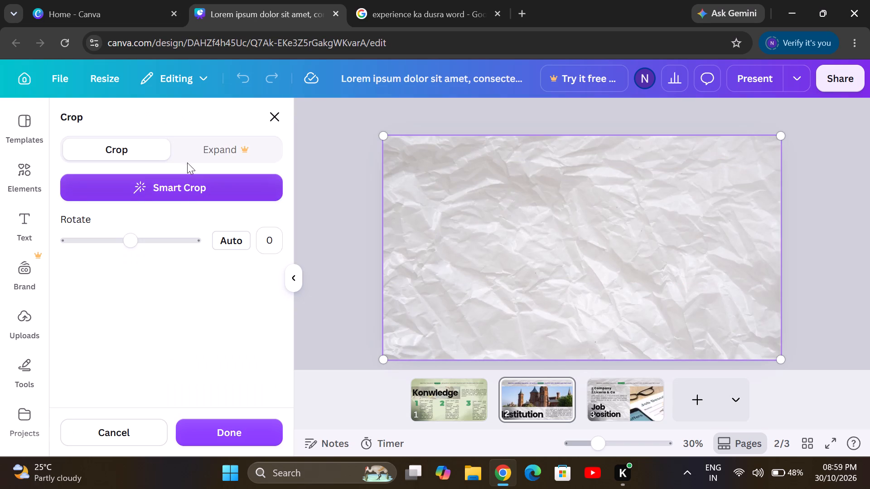
click(526, 408)
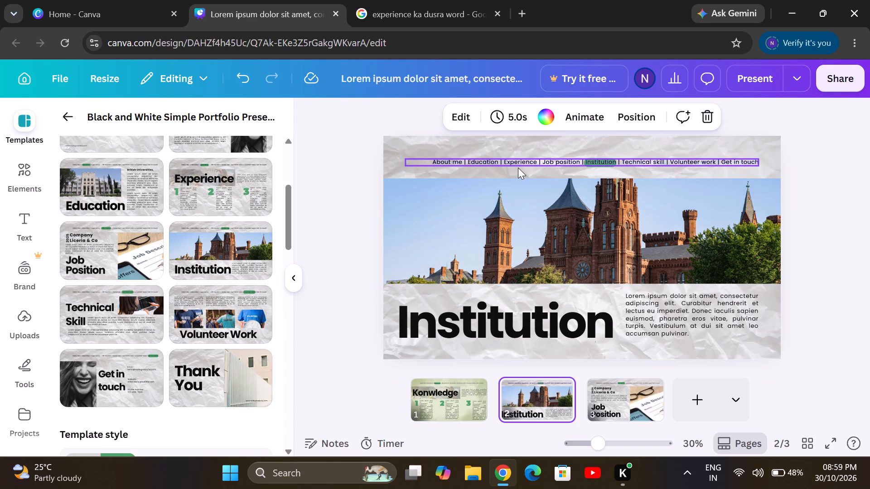
Make the word Experience bold in page 2's navigation line.
double_click(520, 163)
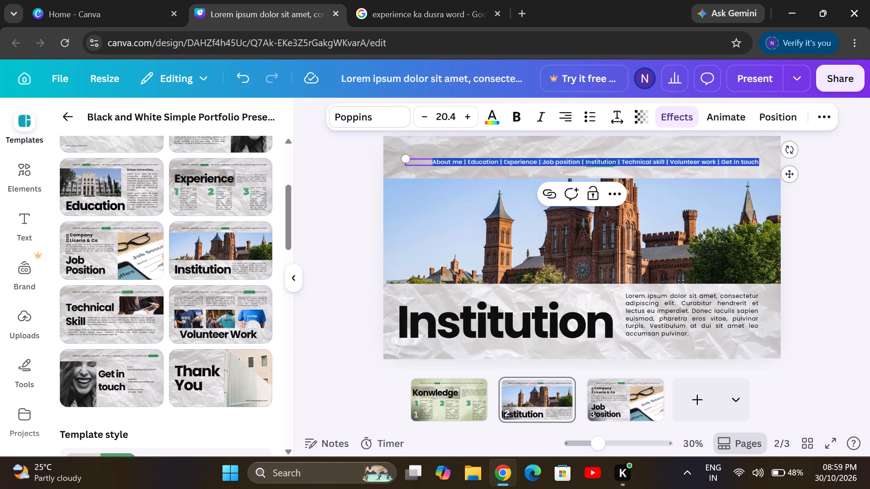
triple_click(522, 160)
click(522, 160)
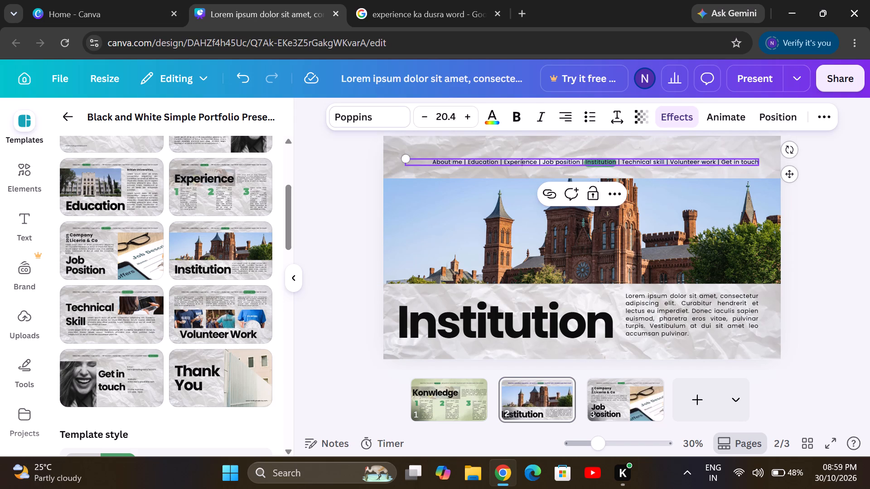
double_click(522, 160)
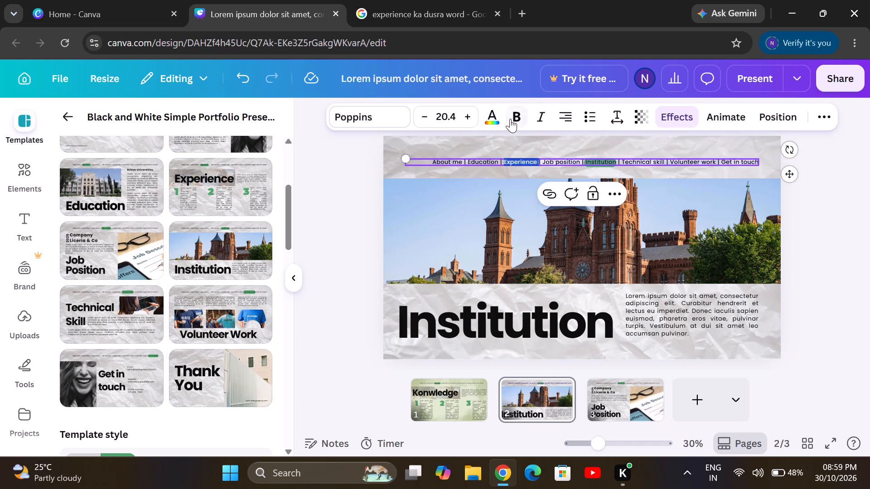
click(510, 119)
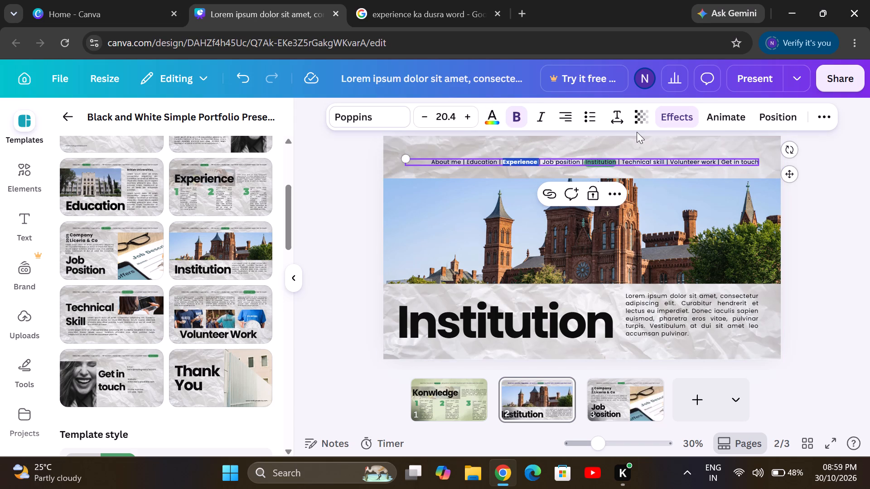
click(777, 110)
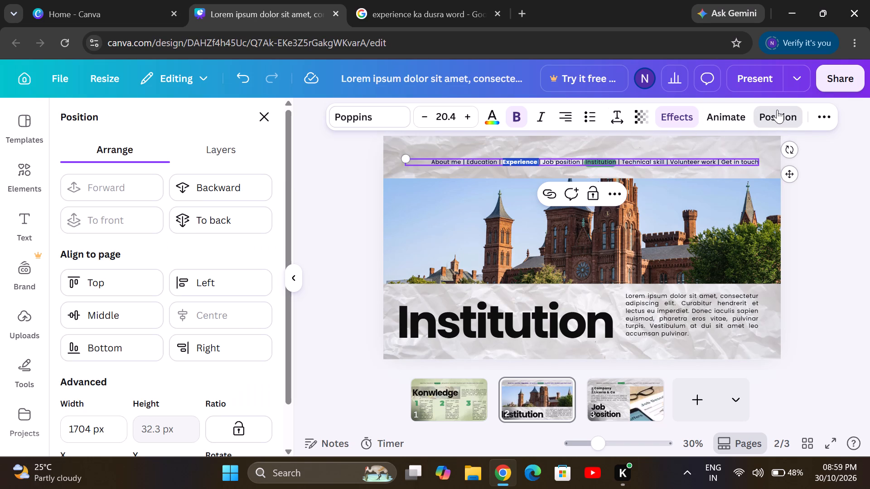
click(777, 110)
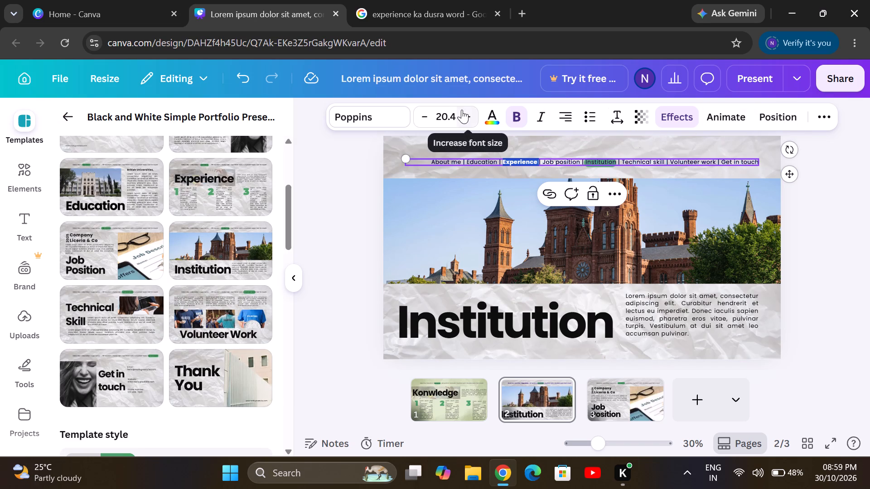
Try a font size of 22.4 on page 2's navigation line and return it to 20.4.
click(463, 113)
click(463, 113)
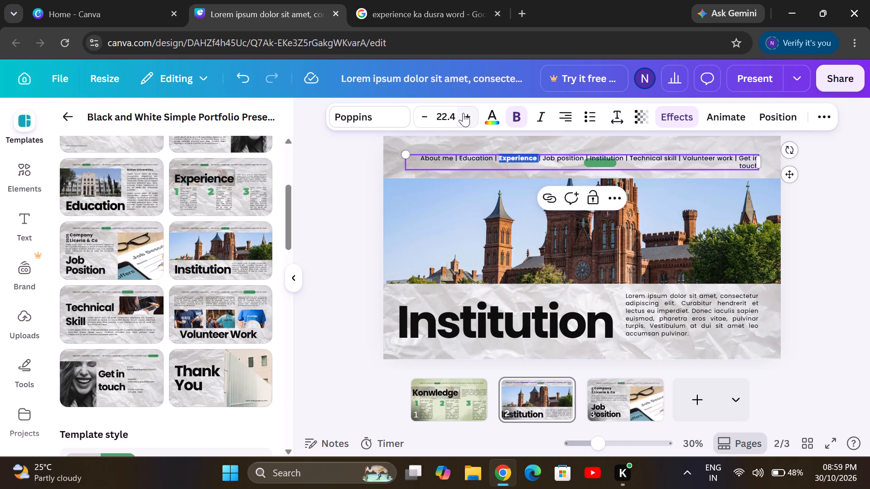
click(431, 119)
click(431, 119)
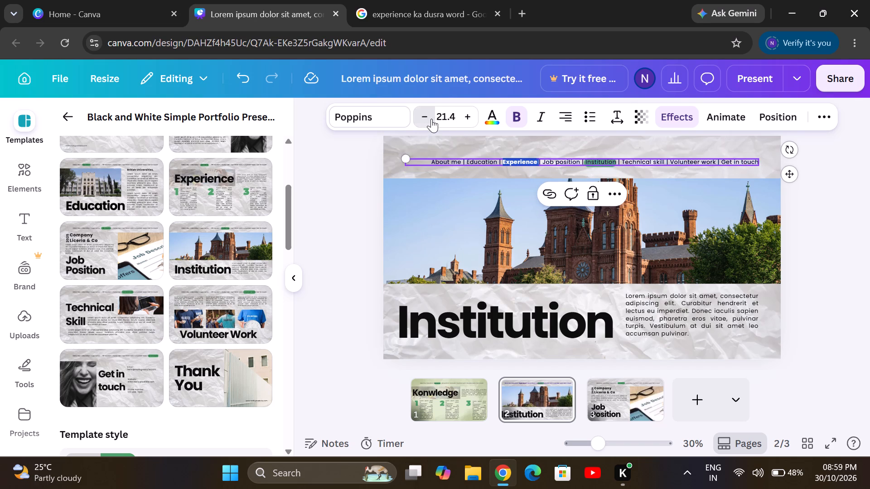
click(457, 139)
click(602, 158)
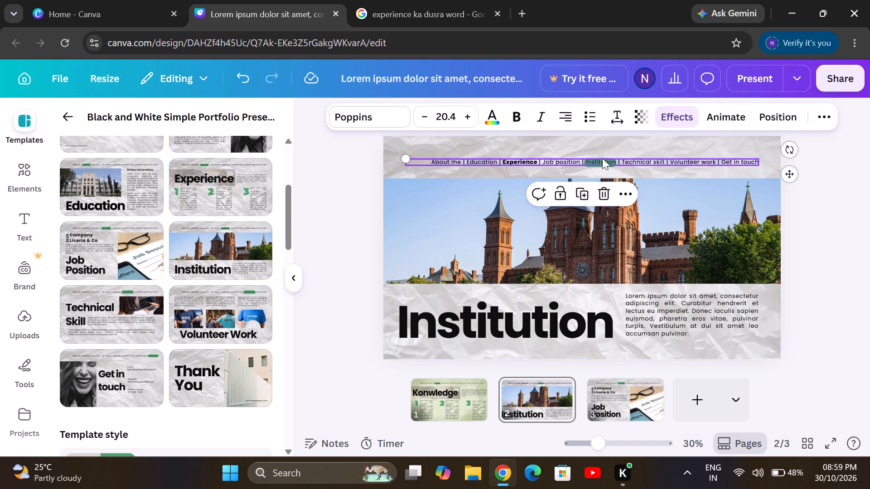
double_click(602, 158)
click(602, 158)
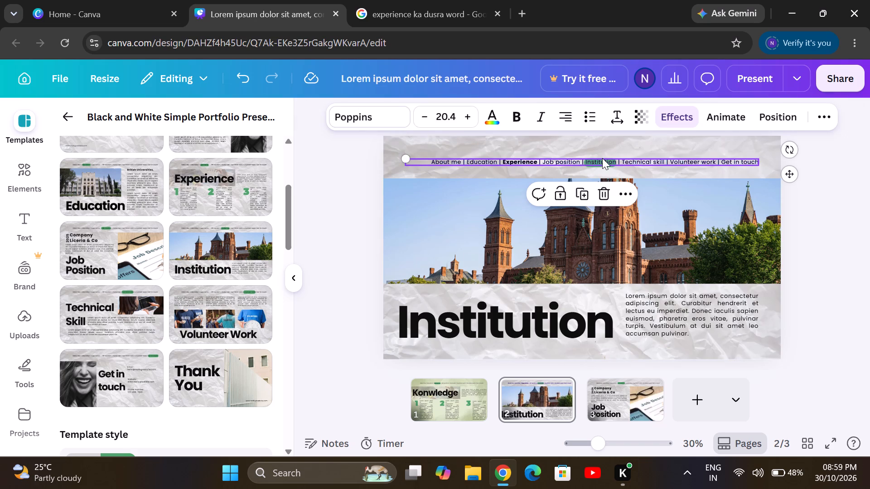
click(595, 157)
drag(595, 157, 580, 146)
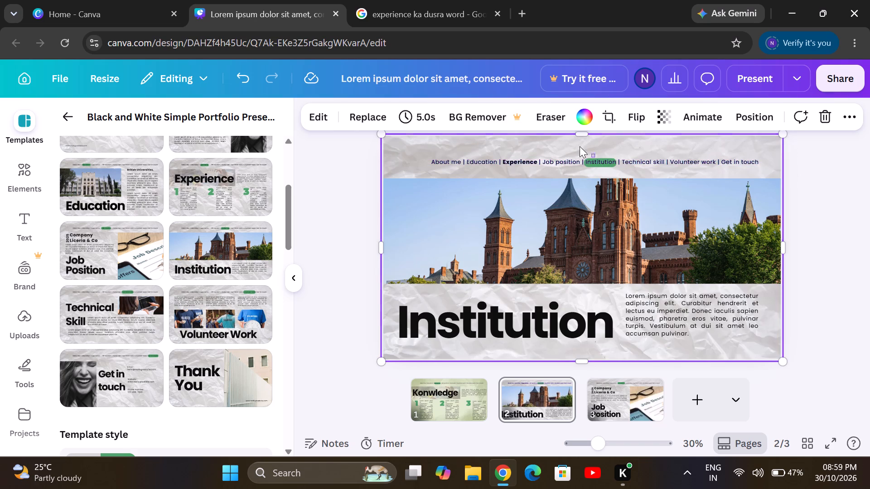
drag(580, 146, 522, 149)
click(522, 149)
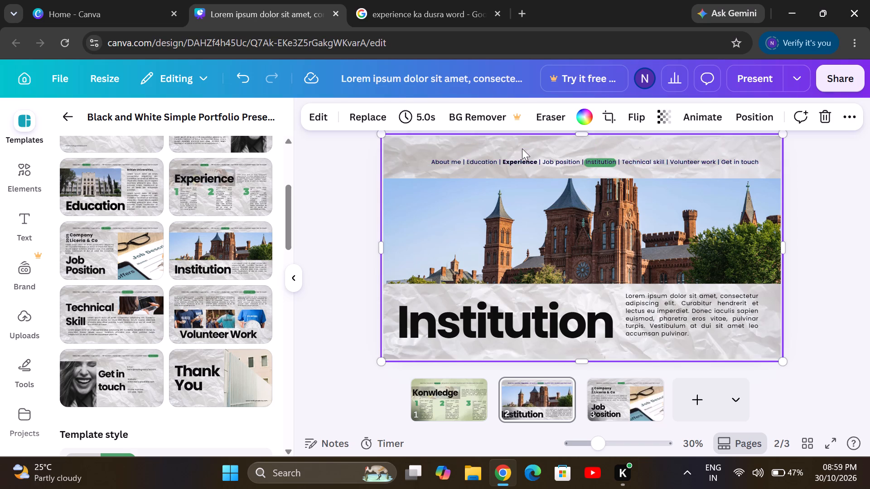
Move page 2's navigation line slightly upward, keeping its horizontal alignment.
drag(515, 163, 512, 158)
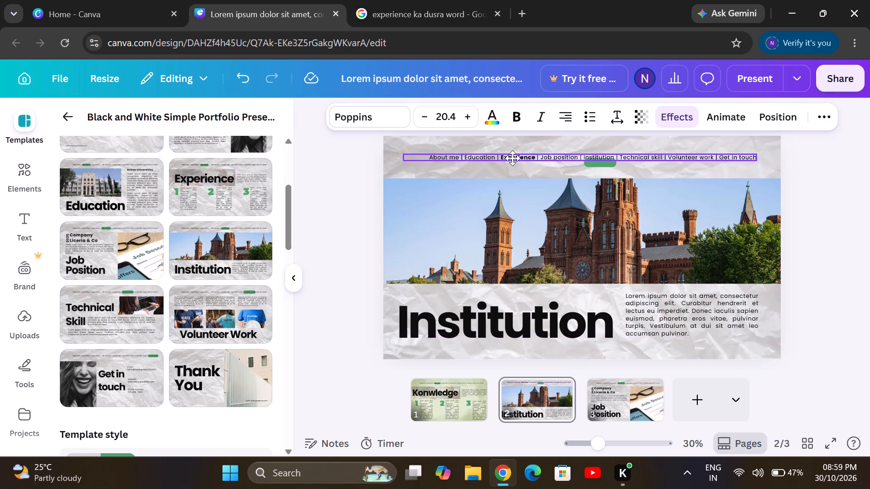
drag(512, 158, 512, 158)
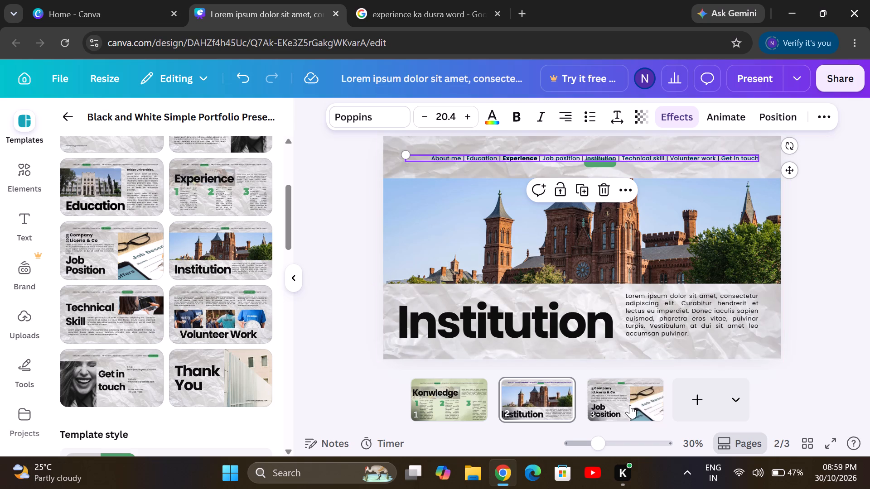
On page 3, replace the company name Liceria & Co beneath the word Company with the text Infos.
click(630, 405)
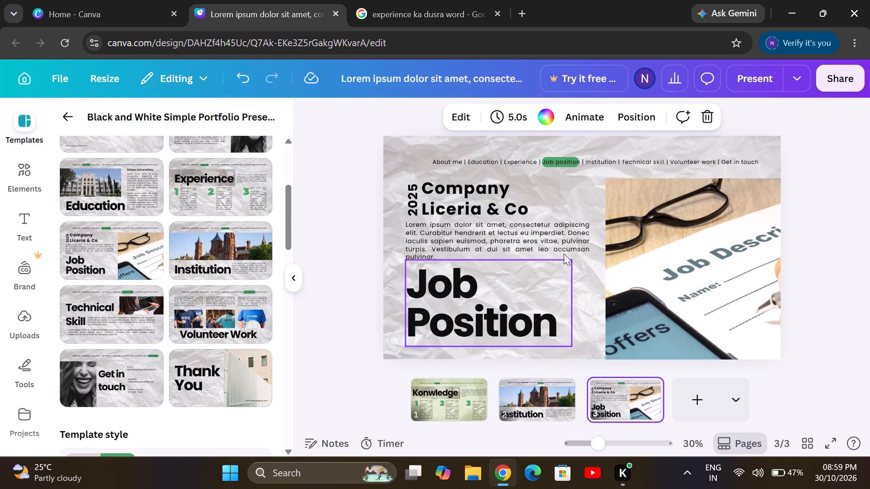
double_click(473, 206)
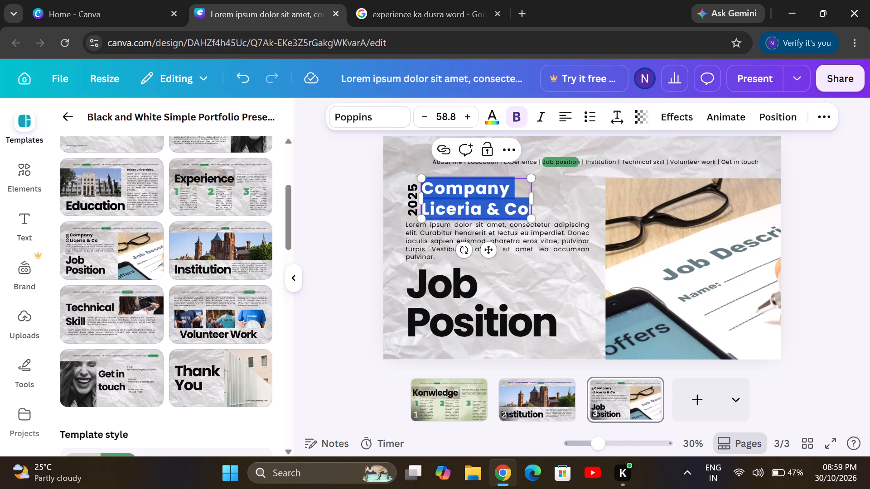
click(473, 206)
double_click(473, 206)
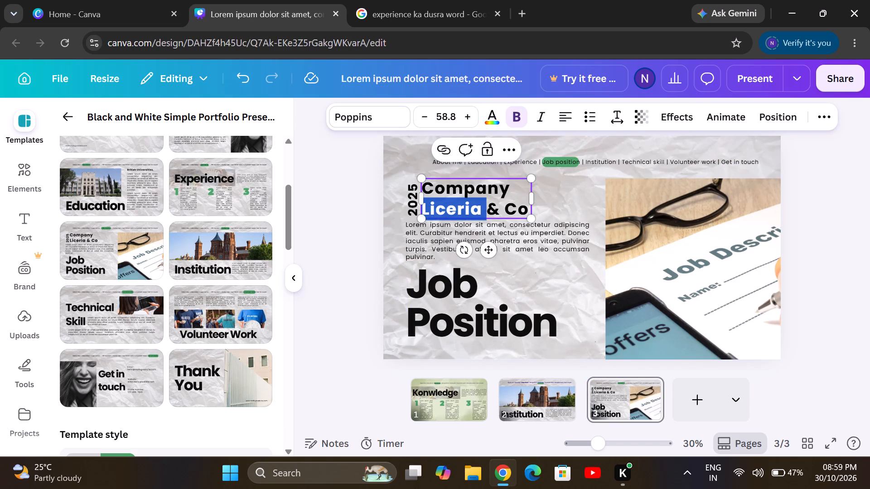
double_click(519, 207)
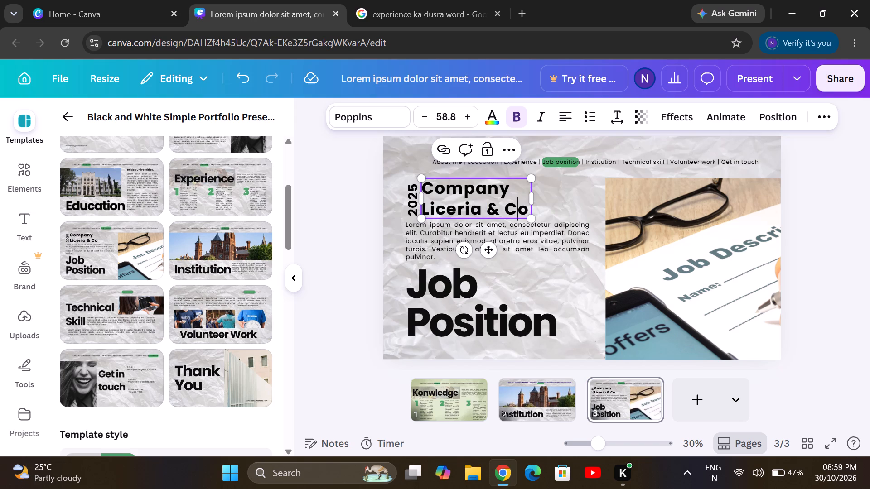
click(431, 207)
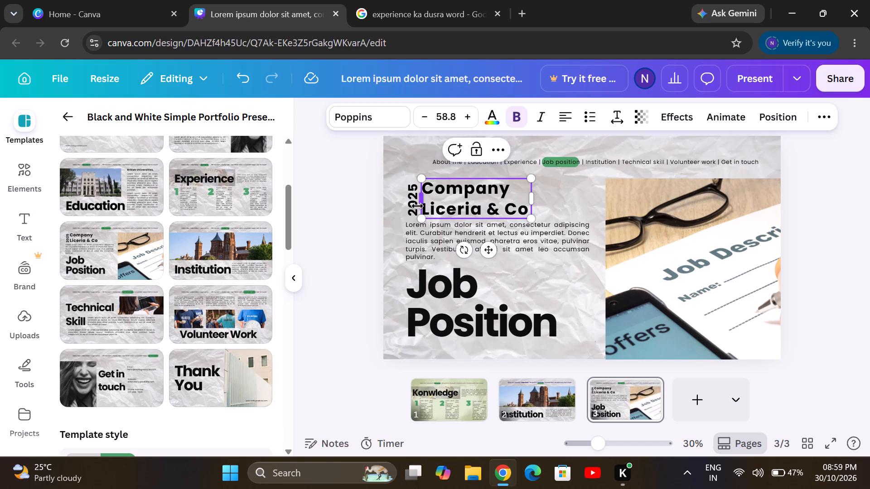
click(424, 212)
drag(424, 212, 517, 206)
key(BackSpace)
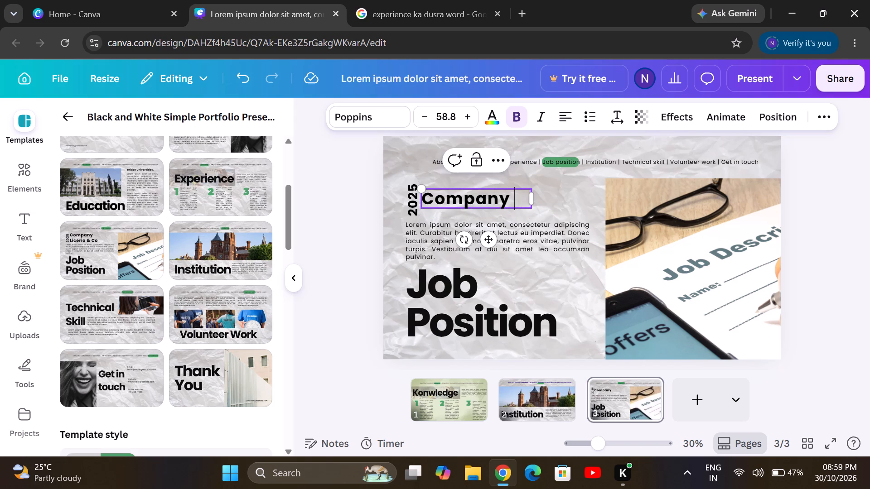
key(Return)
key(shift+i)
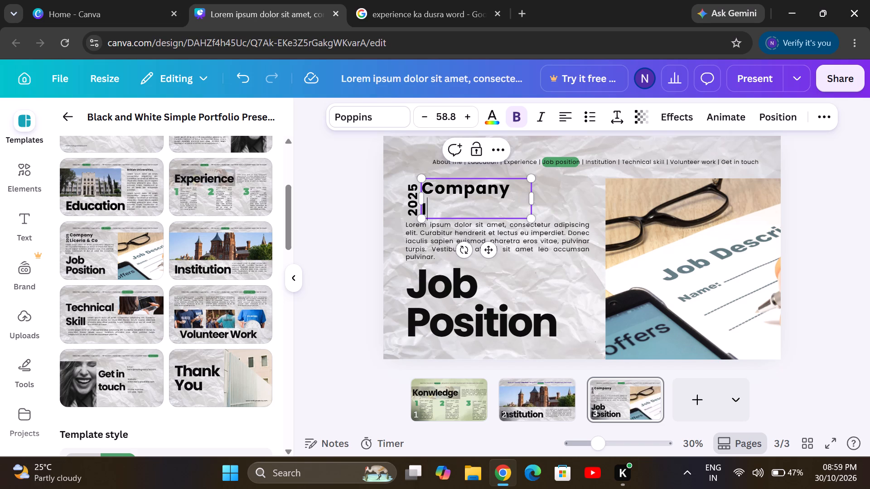
text(nfp)
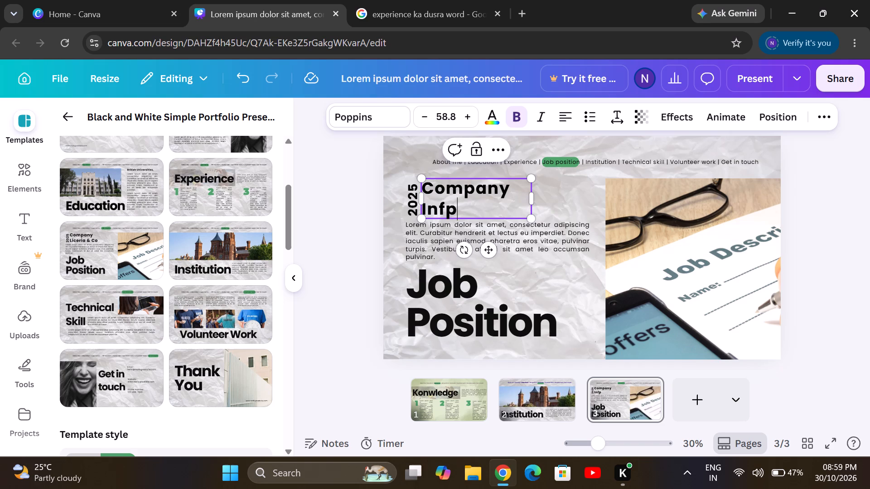
key(BackSpace)
text(os)
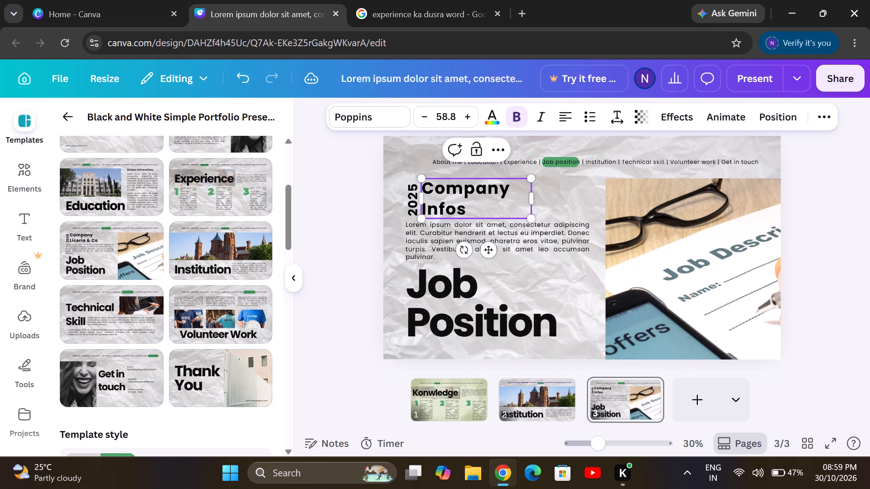
text(ysa)
key(BackSpace)
key(s)
key(BackSpace)
key(BackSpace)
key(BackSpace)
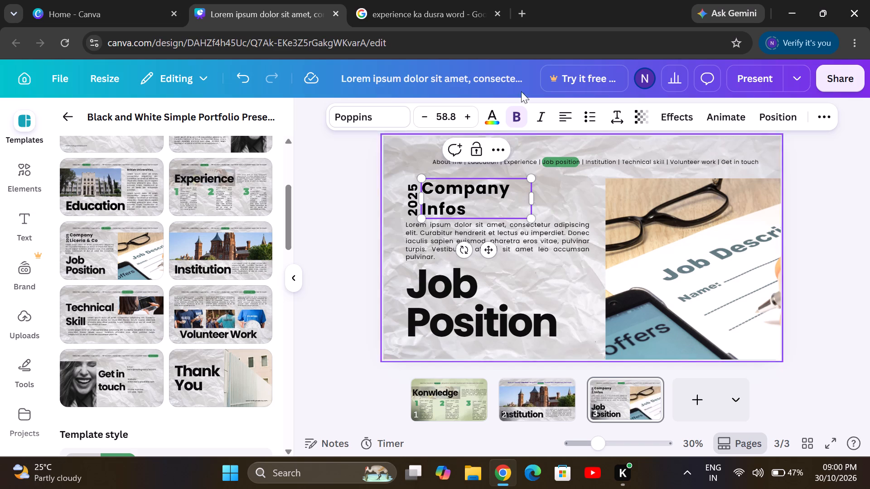
Switch to the Google page, check the company name's spelling with the query enfoyes, and return to the Canva design.
click(435, 4)
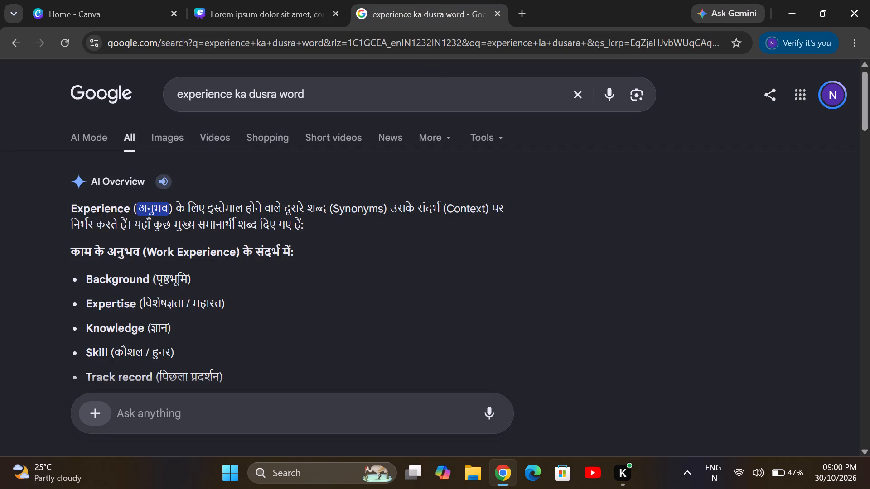
click(420, 105)
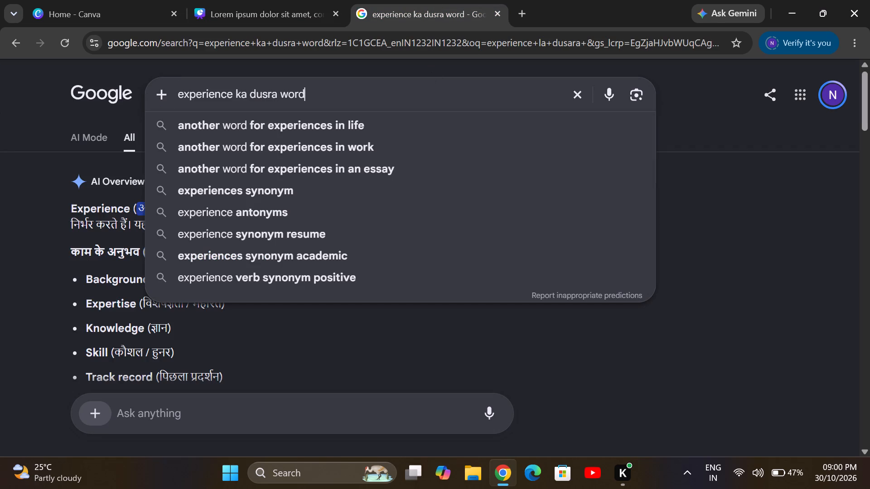
key(ctrl+a)
key(BackSpace)
key(BackSpace)
click(420, 105)
key(e)
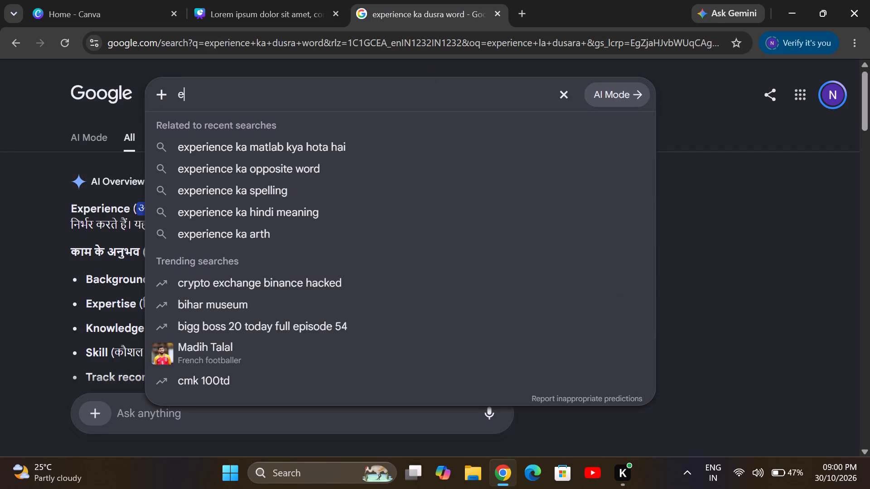
key(n)
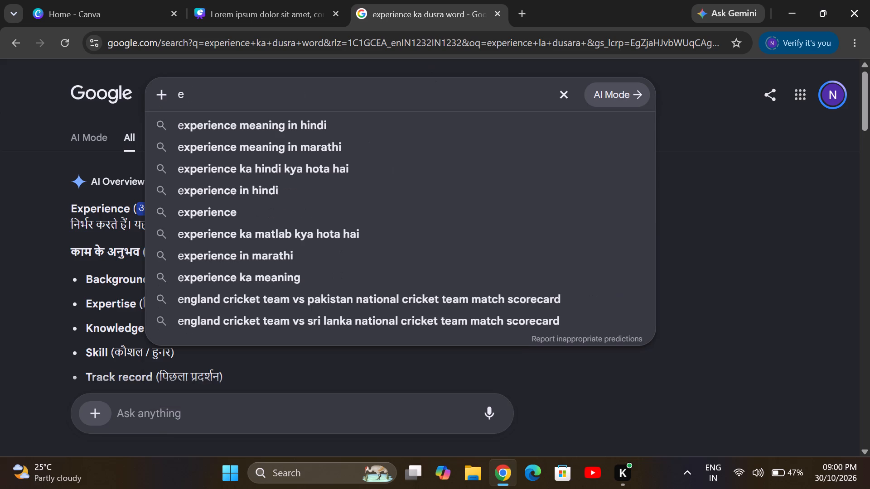
key(BackSpace)
text(nf)
key(o)
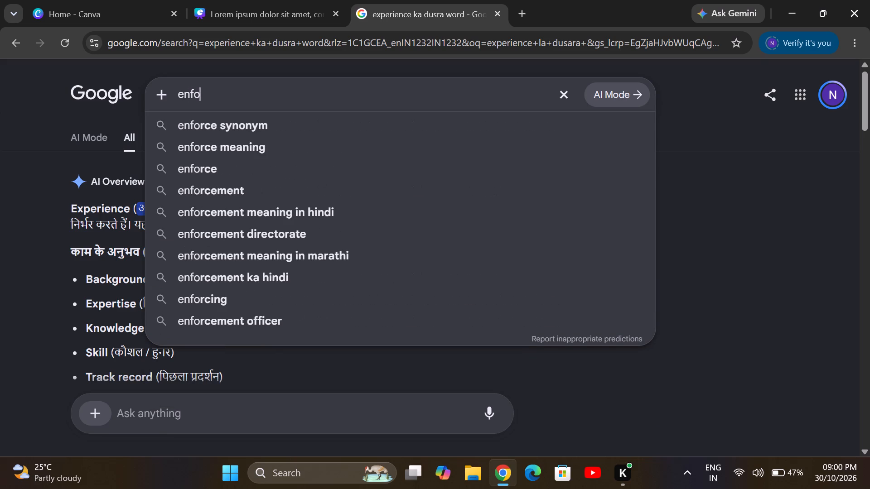
text(yr)
key(BackSpace)
text(es)
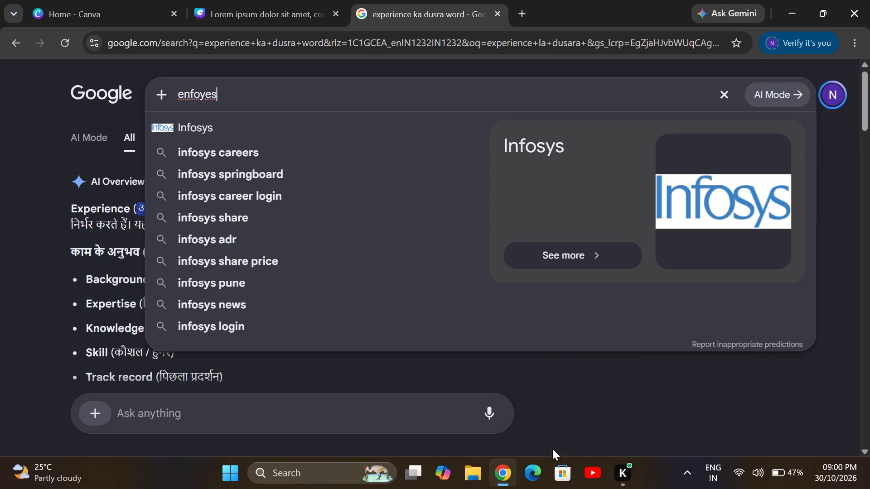
click(319, 5)
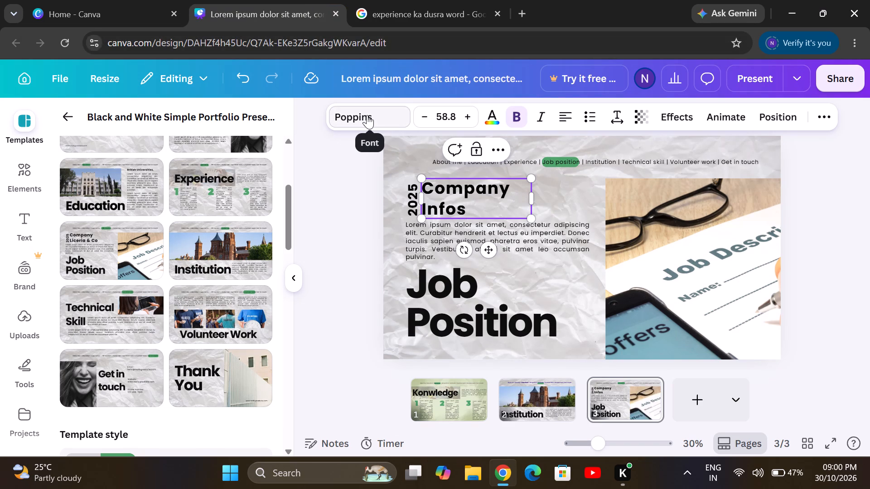
click(372, 2)
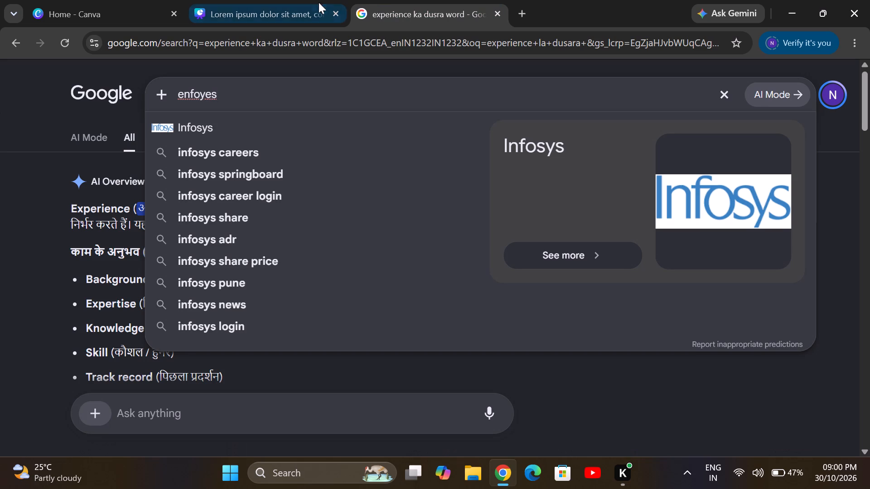
click(285, 0)
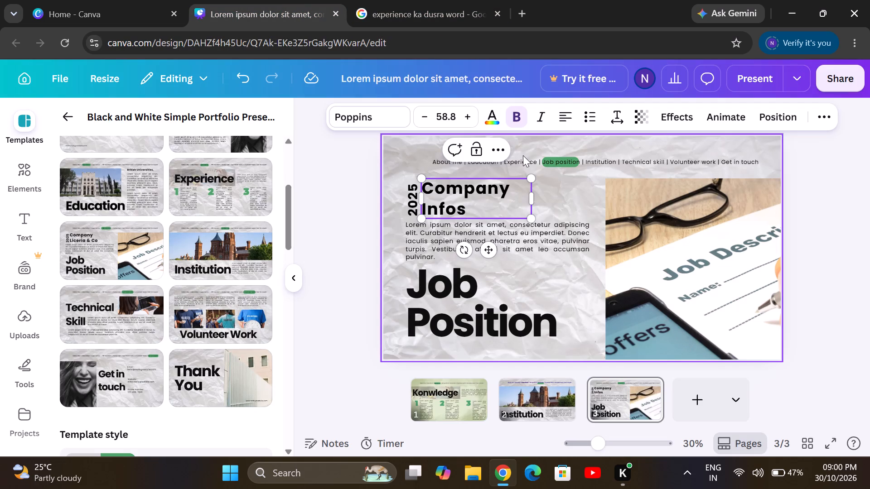
Complete the company name in page 3's heading so it reads Infosys Career.
text(ys Carre)
key(BackSpace)
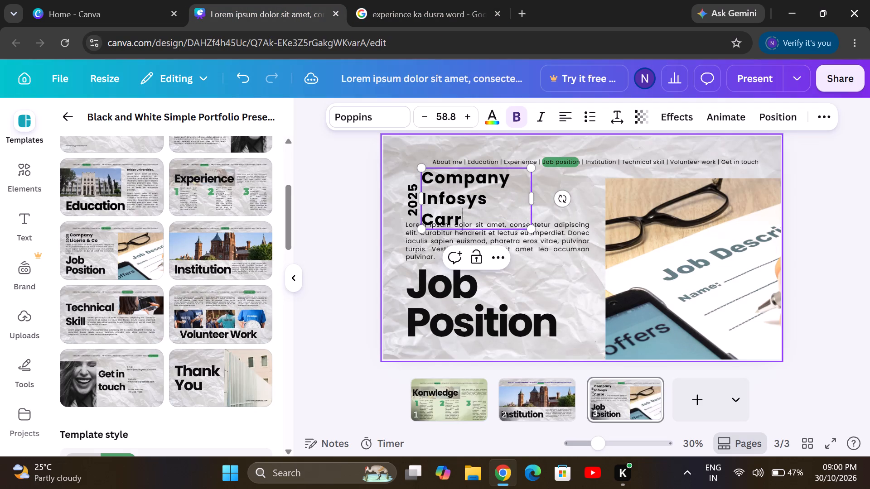
key(BackSpace)
text(er)
key(BackSpace)
text(er)
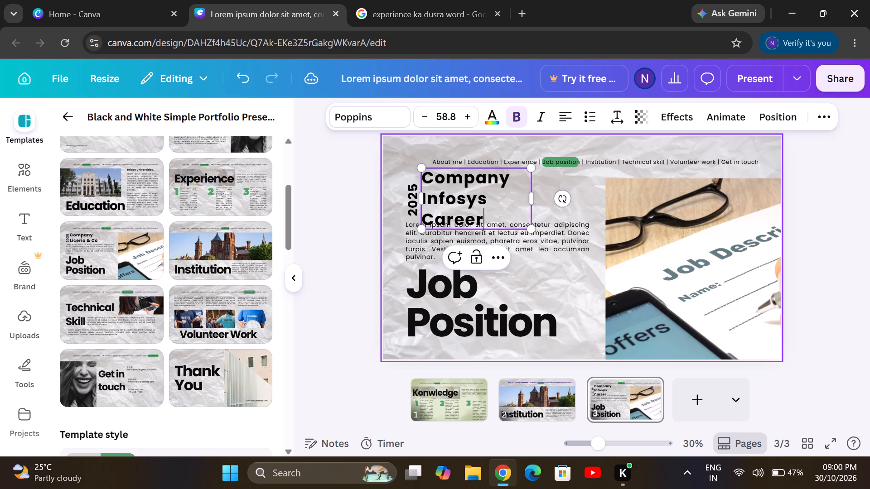
Widen page 3's company heading text box so that Infosys Career fits on one line.
click(529, 203)
drag(532, 201, 542, 199)
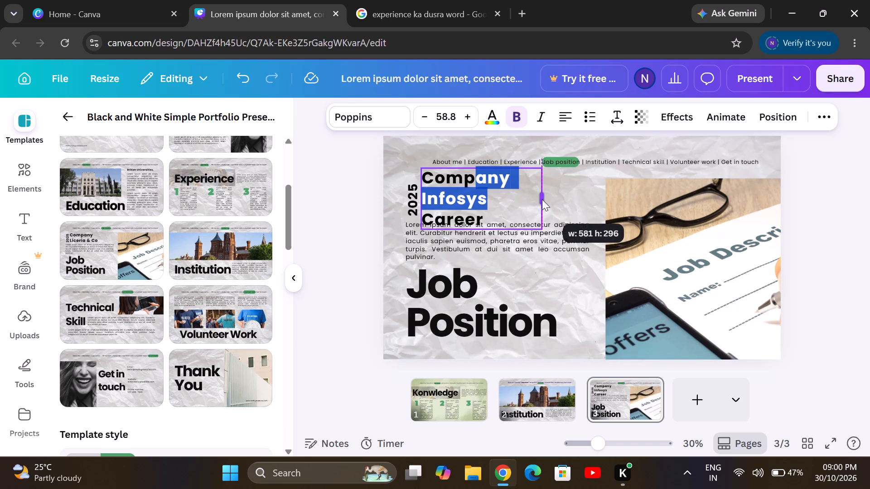
drag(542, 199, 564, 191)
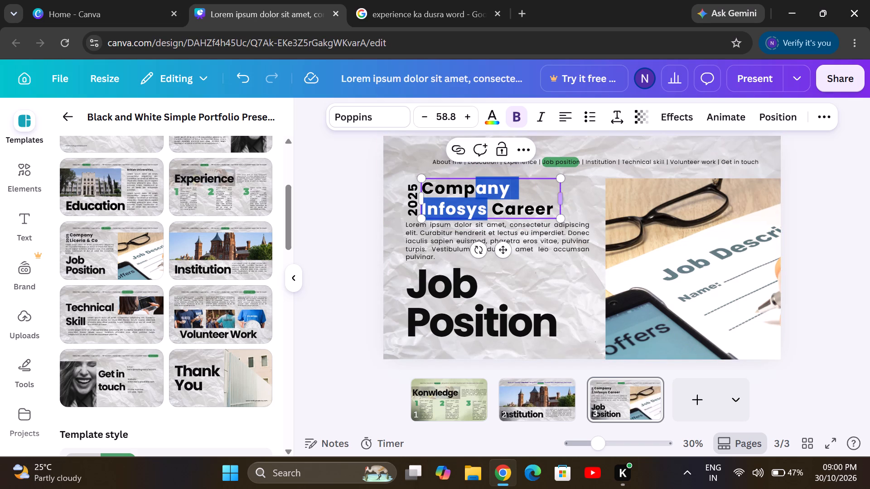
click(540, 199)
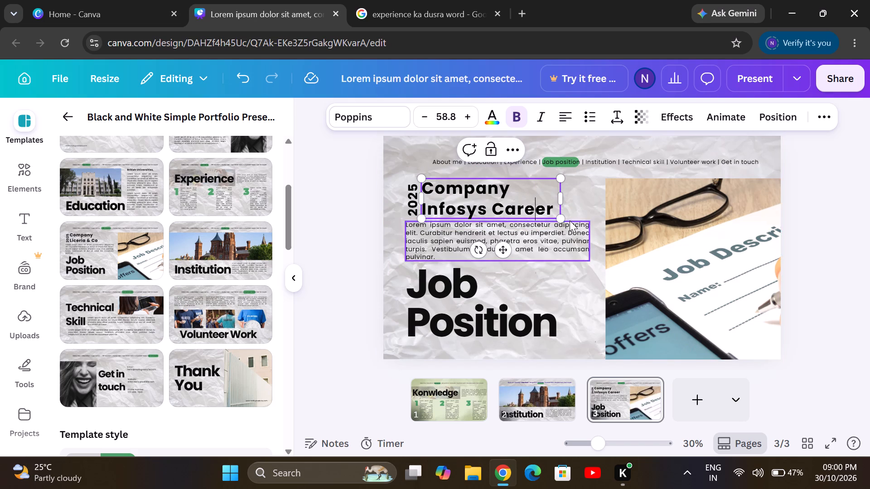
Scale page 3's Company Infosys Career heading down to font size 55.2.
drag(560, 219, 556, 216)
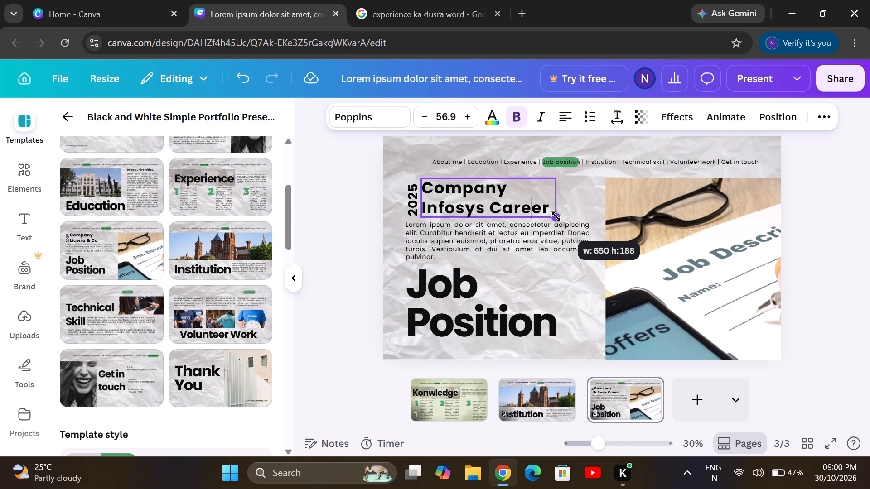
drag(556, 216, 553, 215)
click(507, 201)
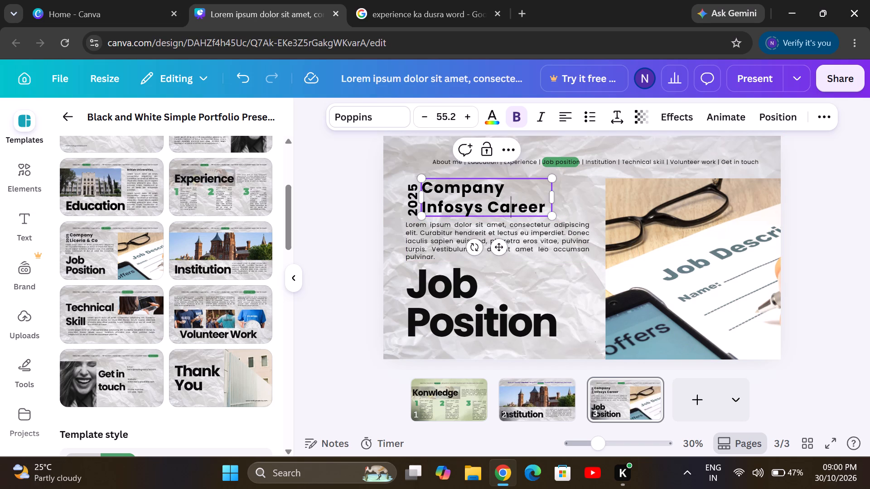
click(517, 197)
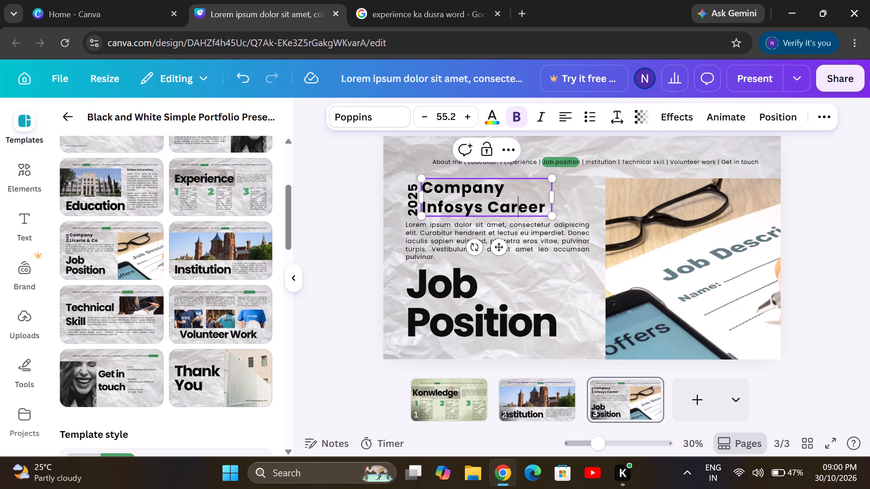
click(522, 193)
Shift the Company Infosys Career heading slightly away from the vertical 2025 label, keeping its vertical alignment.
drag(526, 216, 532, 216)
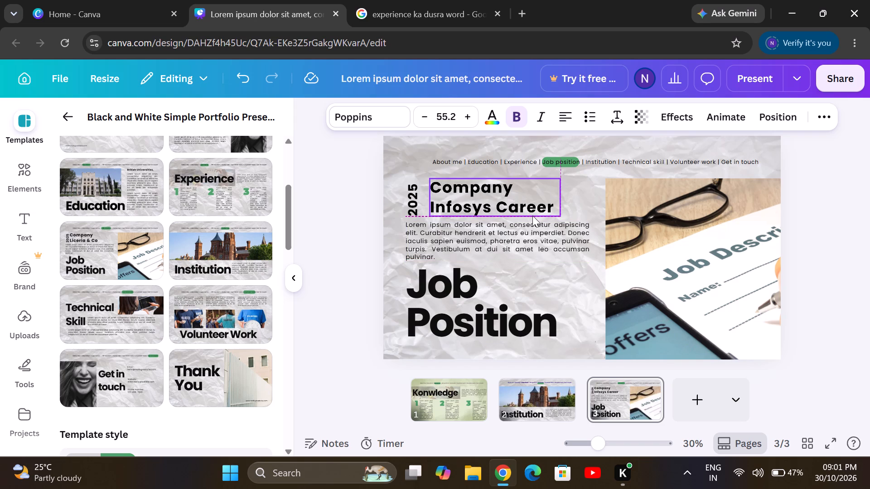
drag(532, 216, 536, 216)
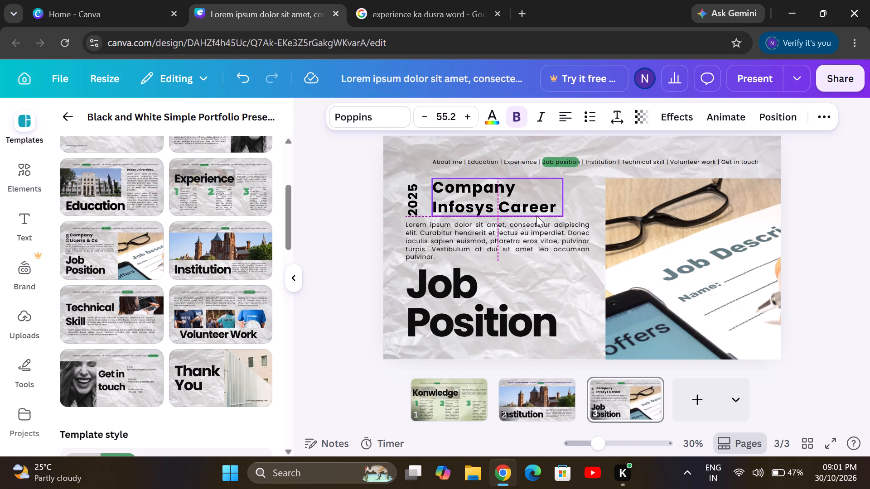
drag(536, 216, 534, 216)
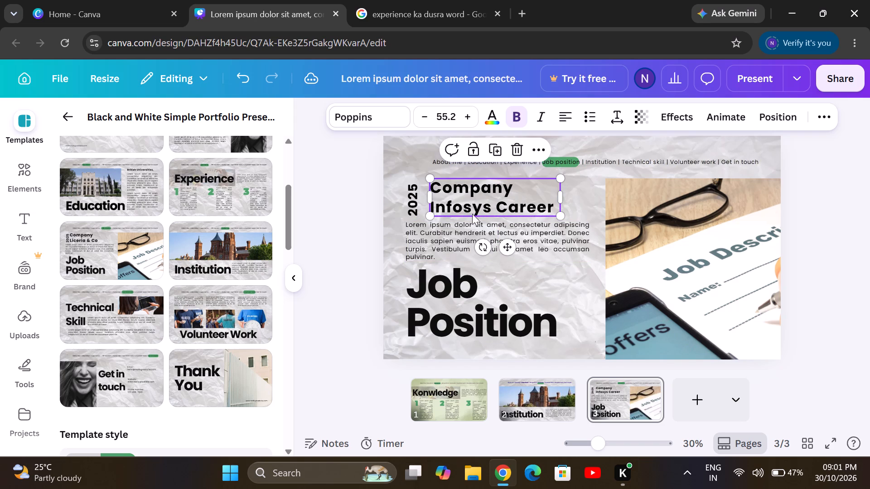
Change the vertical year label beside page 3's company heading to 2024.
double_click(413, 204)
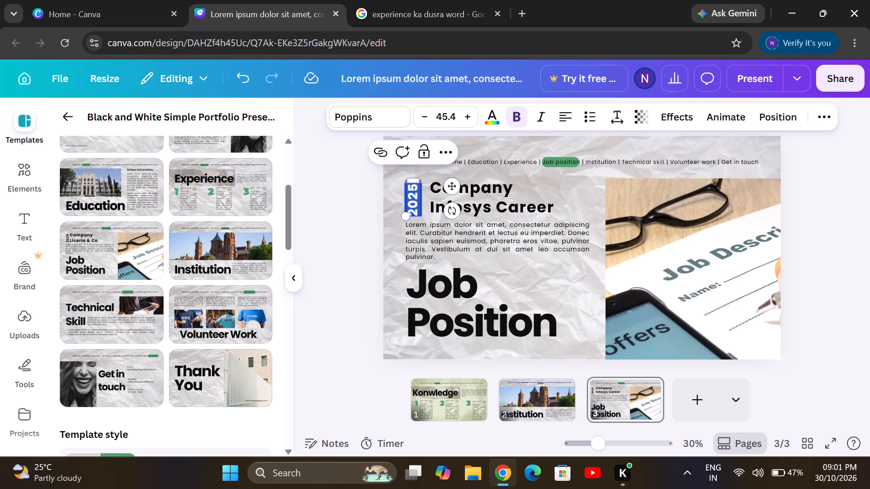
click(413, 204)
click(413, 204)
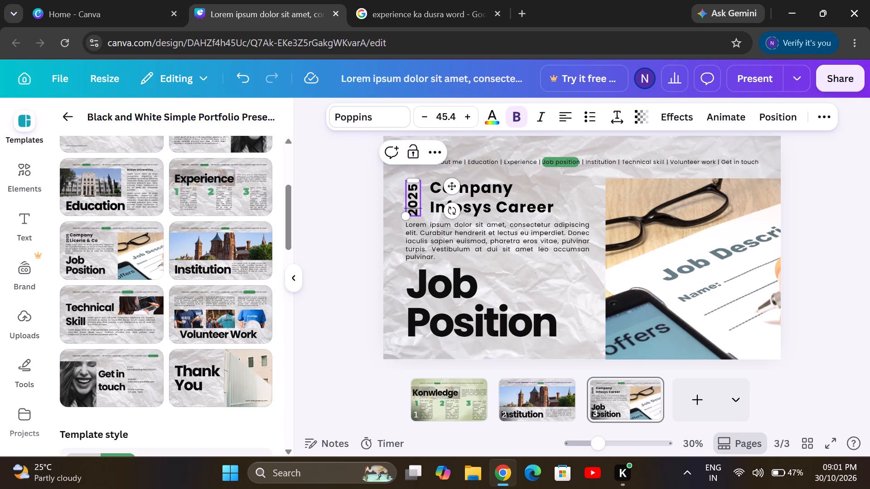
key(Up)
key(Up)
key(Up)
key(Up)
key(Right)
key(Right)
key(Right)
key(Right)
key(BackSpace)
key(BackSpace)
key(BackSpace)
key(BackSpace)
key(a)
key(BackSpace)
text(20)
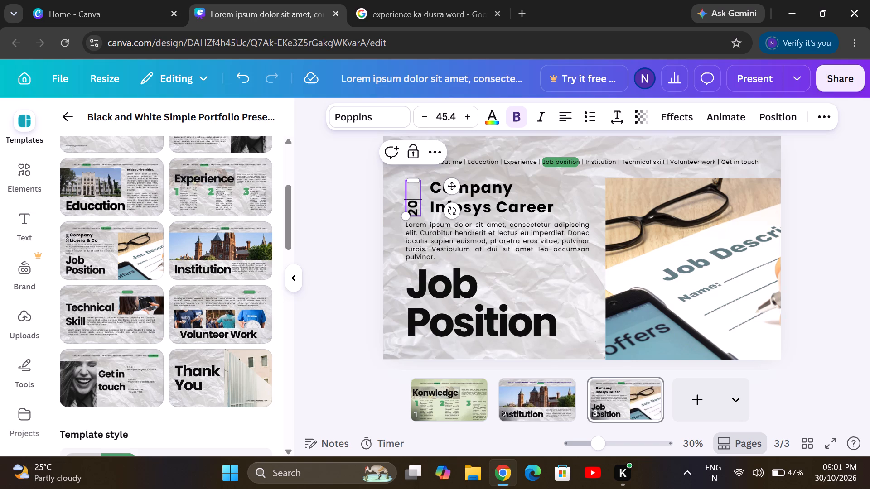
text(24)
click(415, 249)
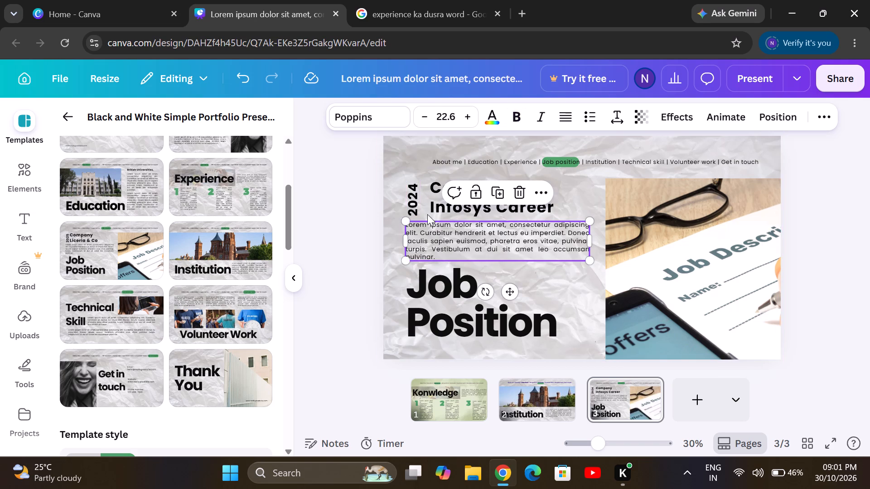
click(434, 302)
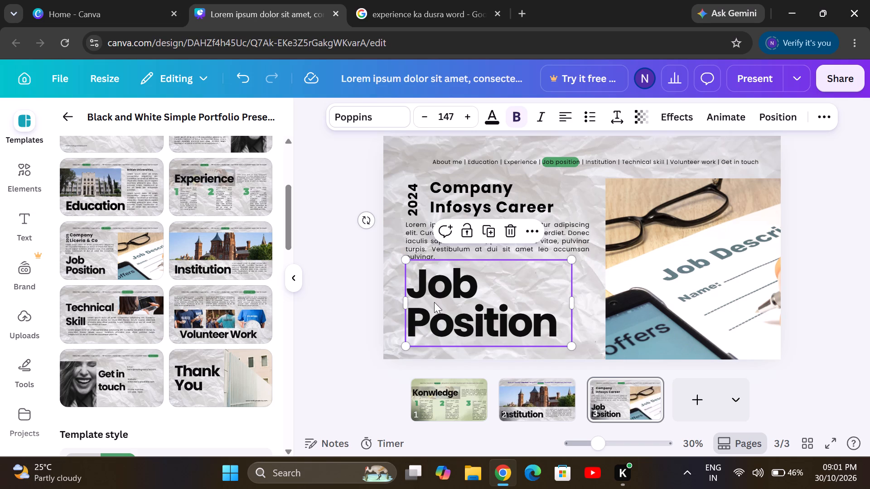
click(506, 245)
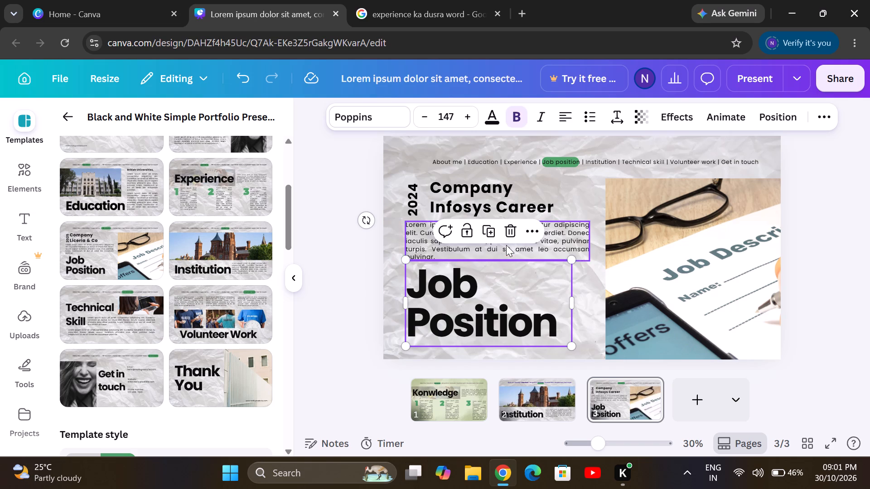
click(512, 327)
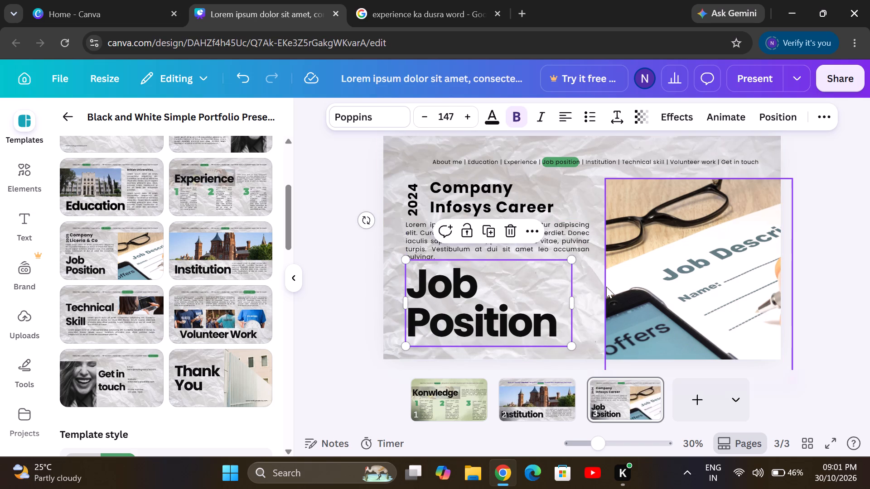
Move page 3's job description photo up over the navigation line and shrink it proportionally to roughly half its width.
double_click(621, 288)
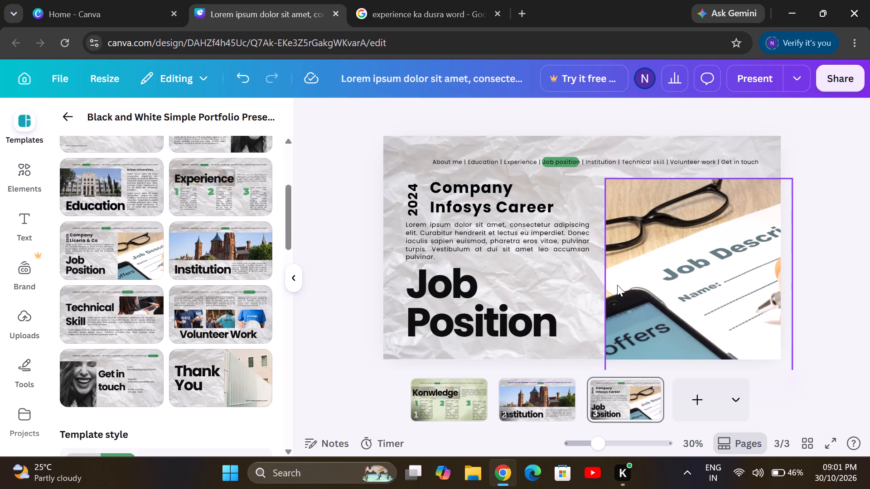
drag(617, 287, 604, 282)
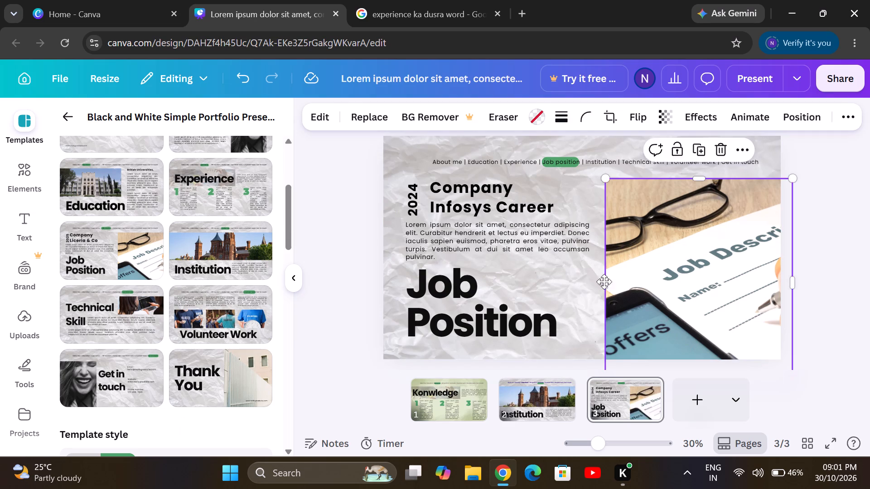
drag(604, 282, 543, 177)
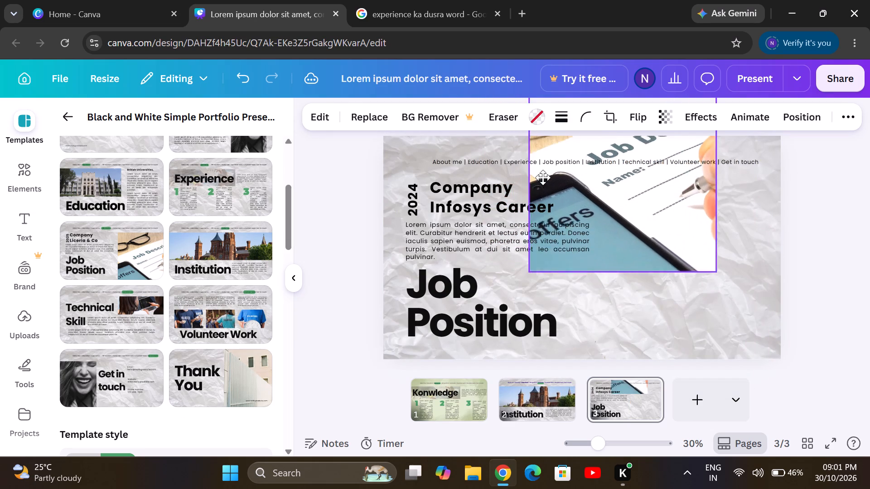
drag(543, 177, 552, 206)
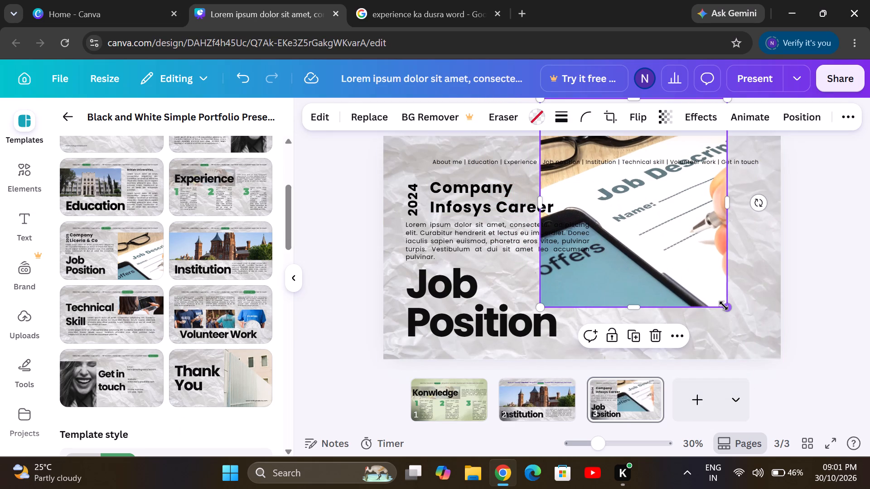
drag(724, 306, 634, 250)
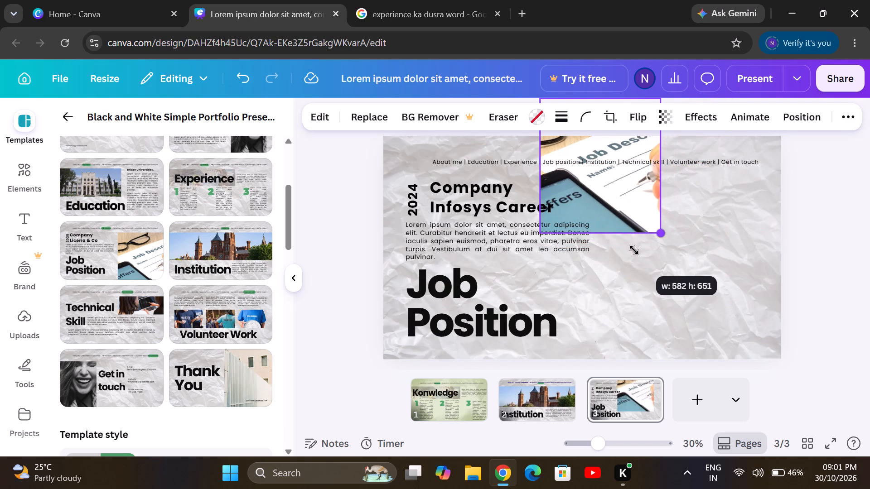
drag(634, 250, 623, 230)
click(604, 164)
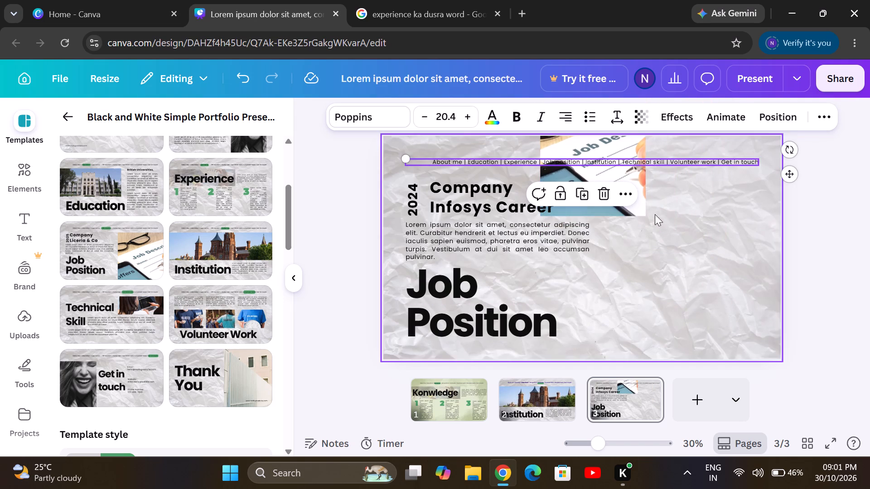
Move the shrunken photo back below the navigation line, beside the company heading and paragraph.
drag(629, 206, 704, 304)
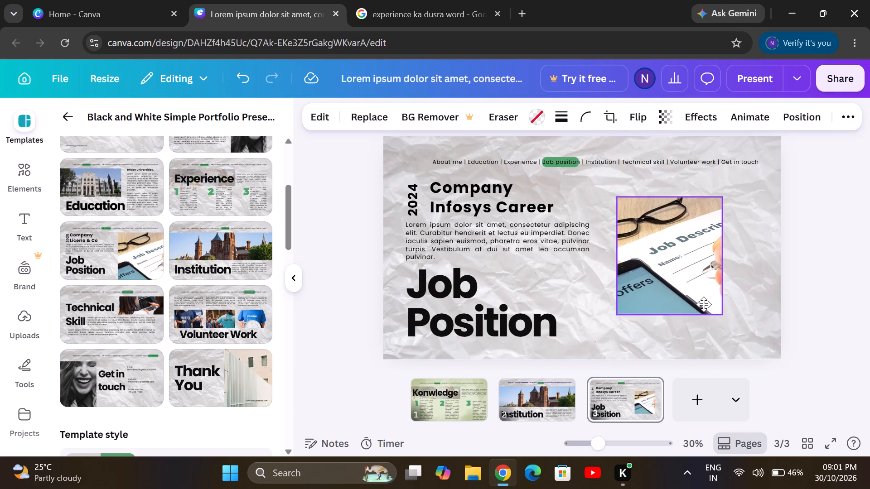
drag(704, 304, 698, 290)
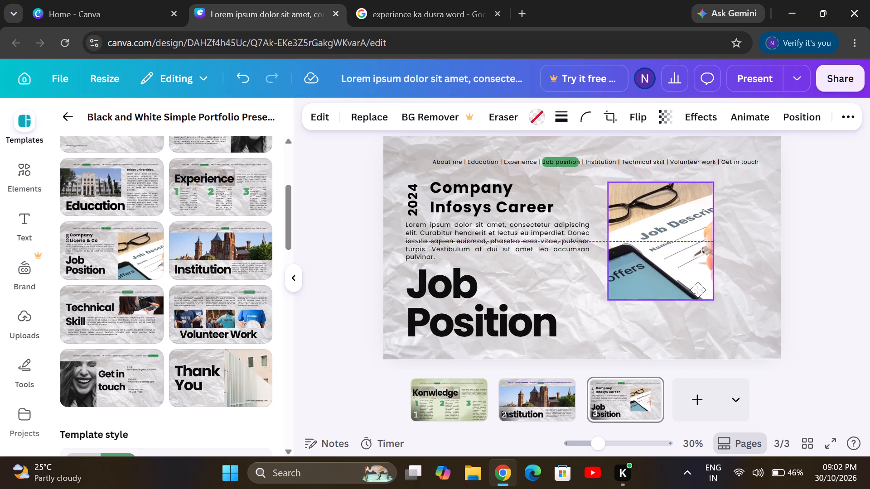
drag(698, 290, 693, 290)
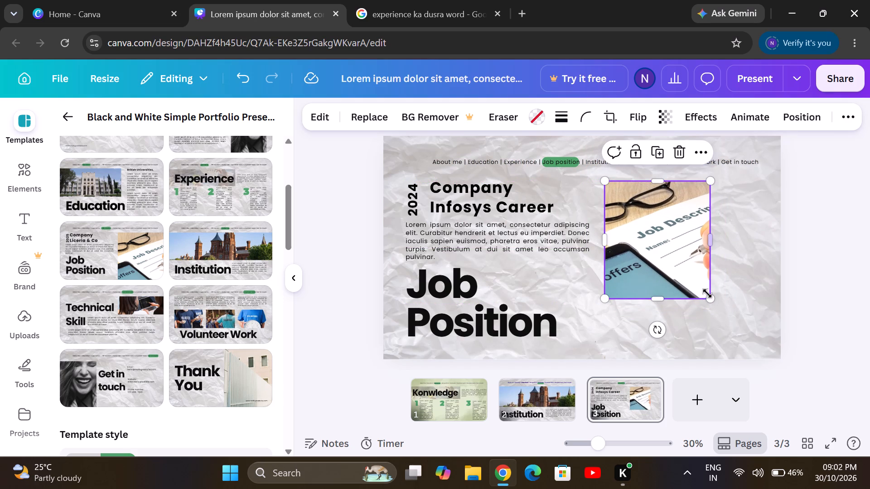
Enlarge the photo proportionally to nearly the height of the text block and align its outer edge with the navigation line's end.
drag(710, 296, 738, 304)
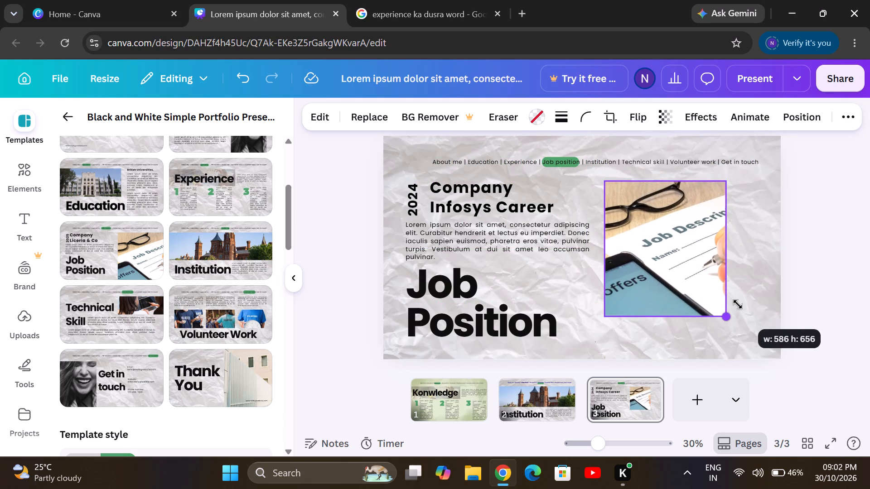
drag(738, 304, 761, 316)
drag(701, 298, 714, 298)
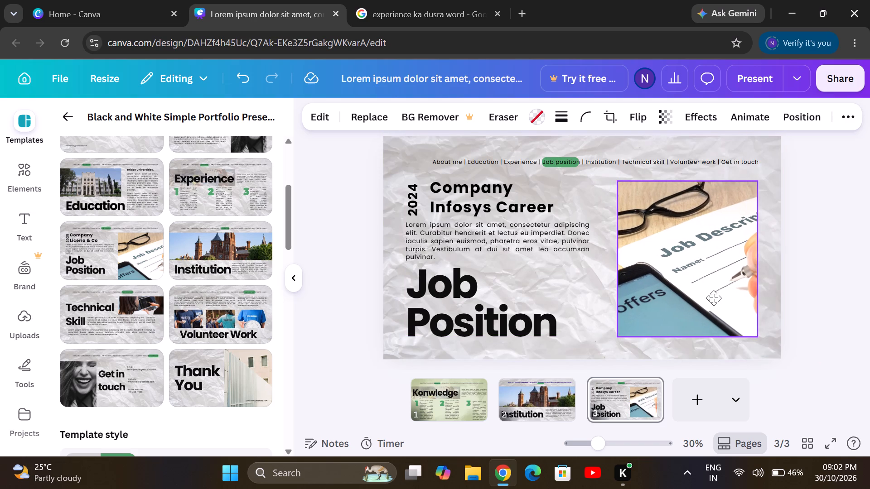
drag(714, 298, 715, 302)
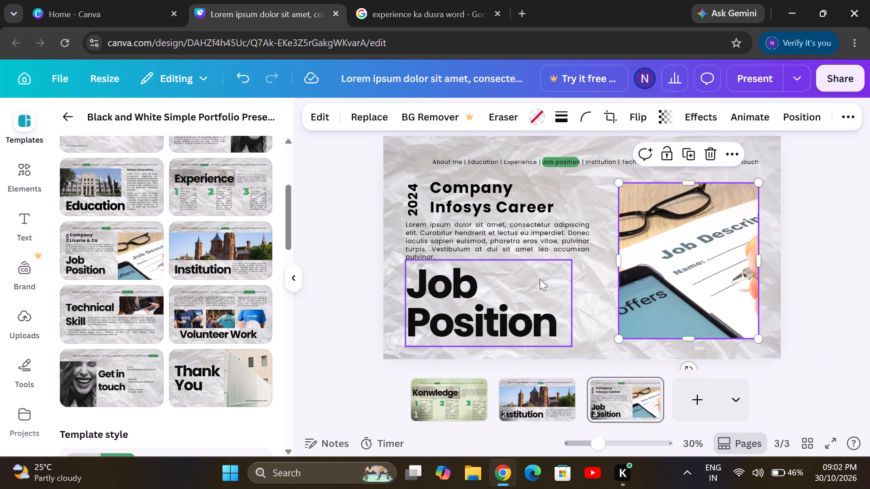
Preview page 3 in full-screen presentation view and return to the editor.
click(588, 282)
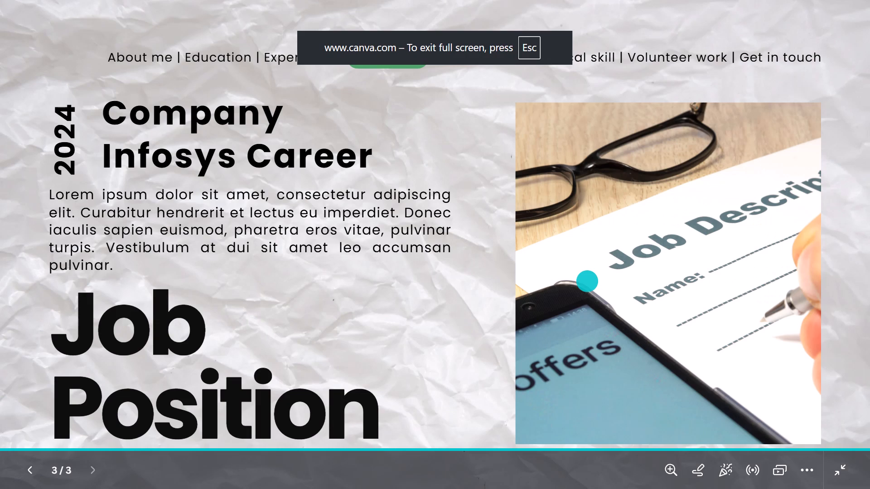
key(Escape)
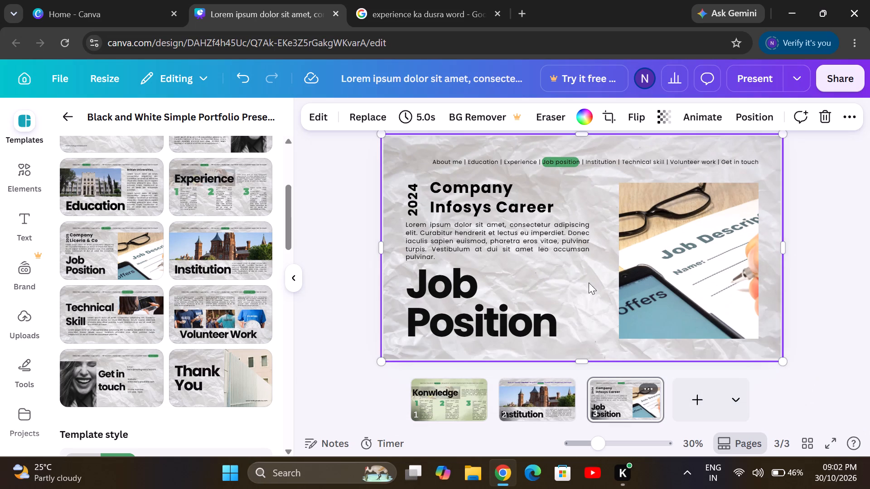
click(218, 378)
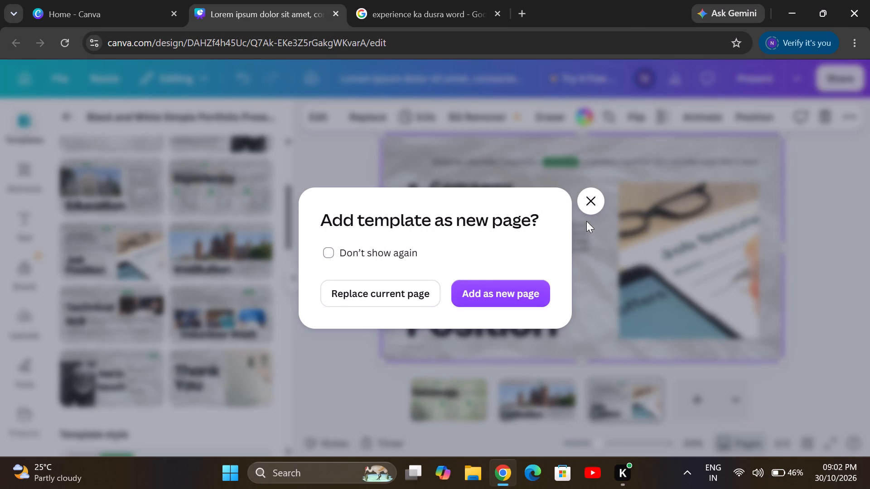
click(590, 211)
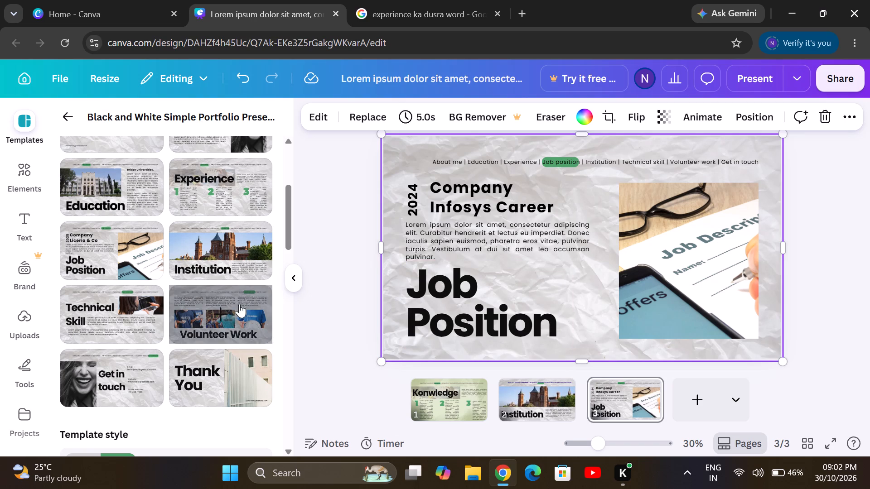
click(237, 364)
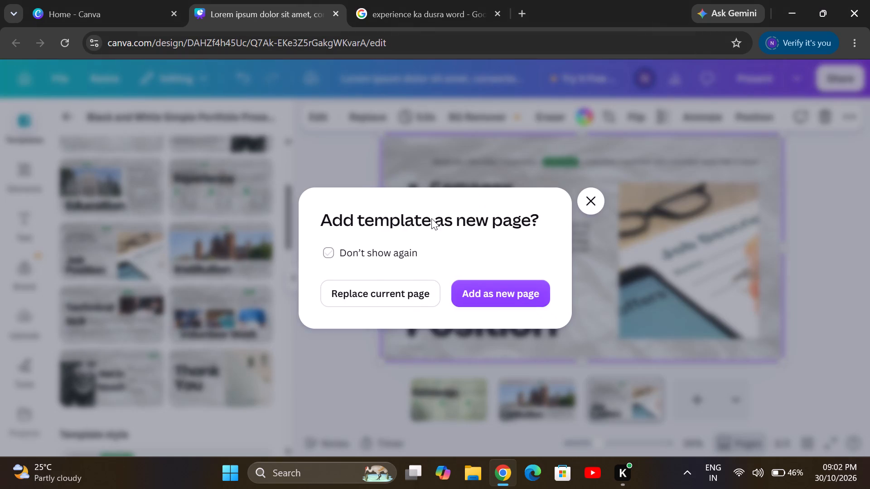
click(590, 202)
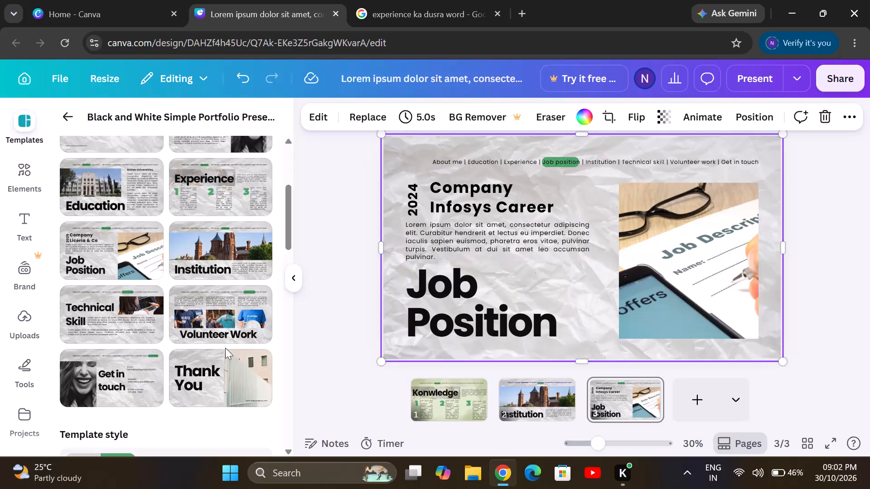
Add the Volunteer Work template layout as new page 4.
click(192, 311)
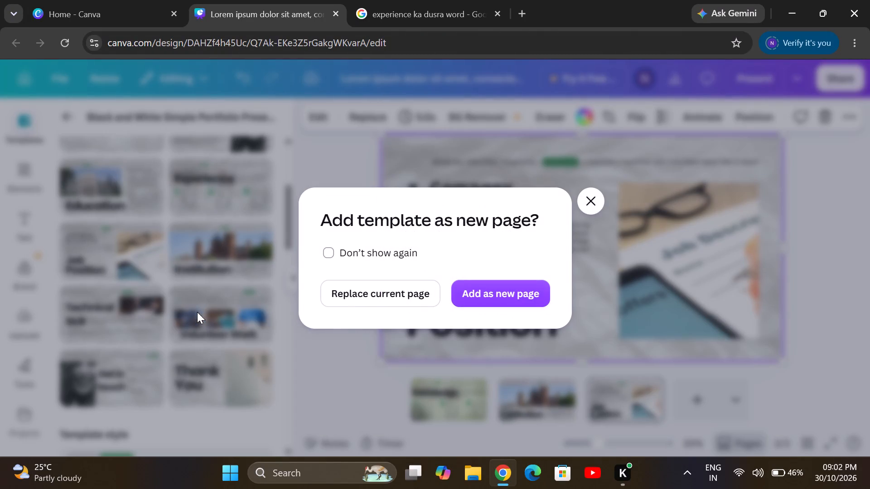
click(480, 293)
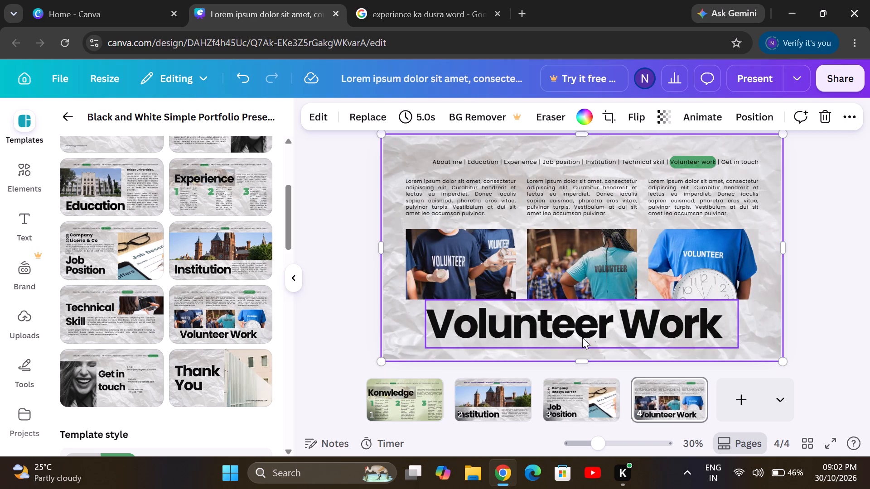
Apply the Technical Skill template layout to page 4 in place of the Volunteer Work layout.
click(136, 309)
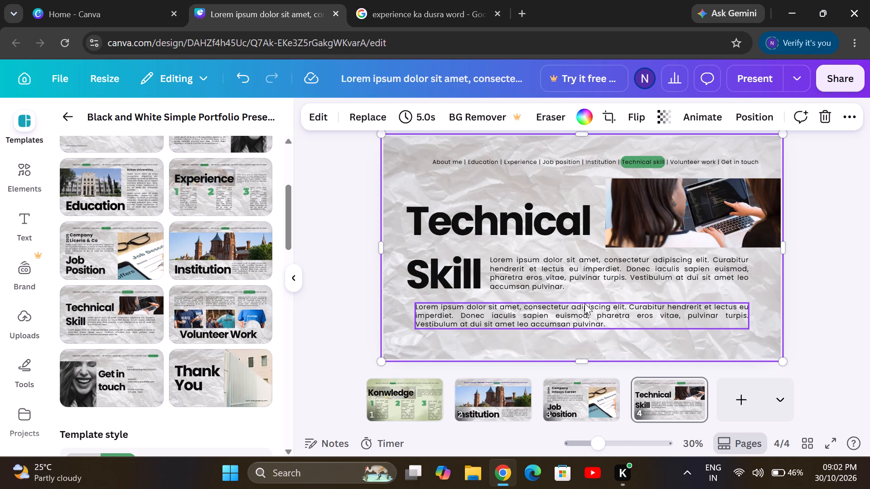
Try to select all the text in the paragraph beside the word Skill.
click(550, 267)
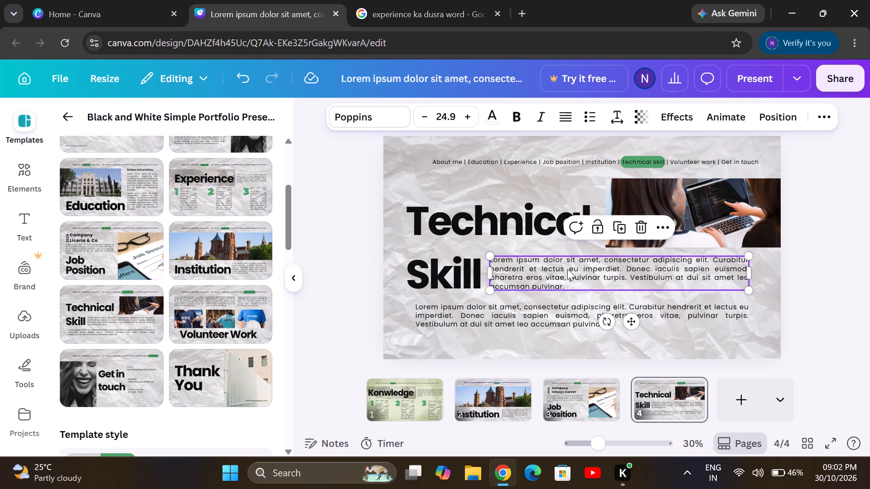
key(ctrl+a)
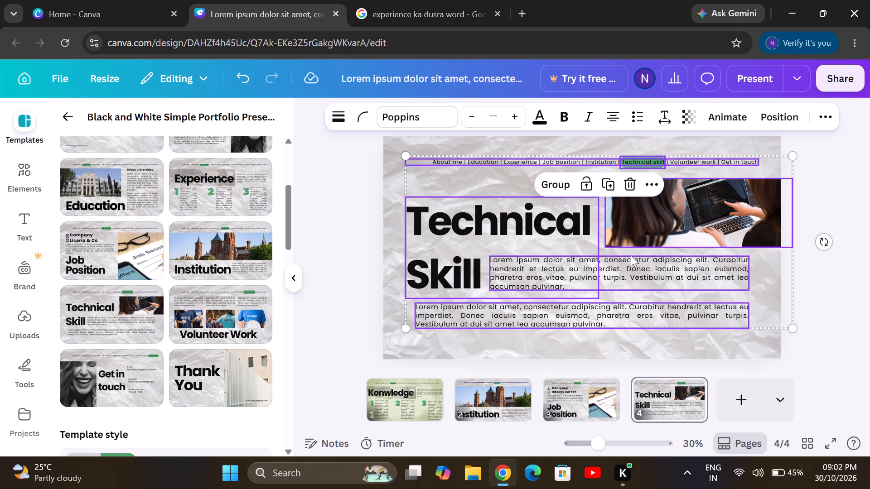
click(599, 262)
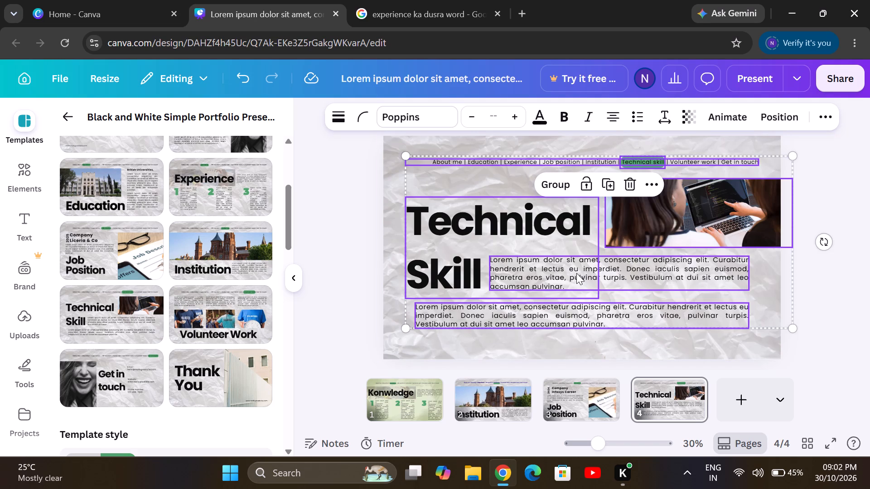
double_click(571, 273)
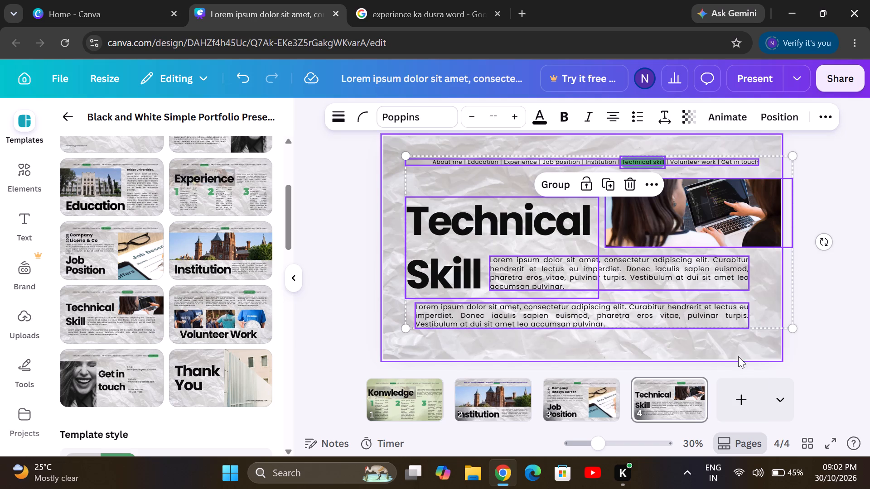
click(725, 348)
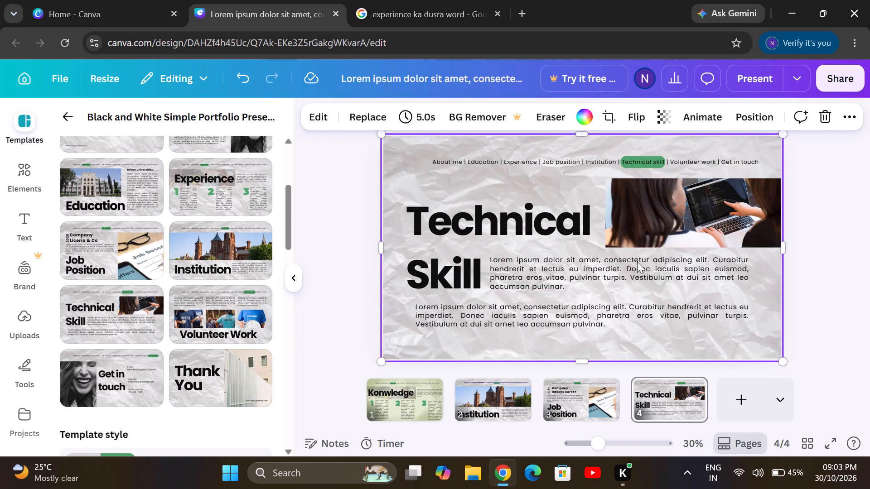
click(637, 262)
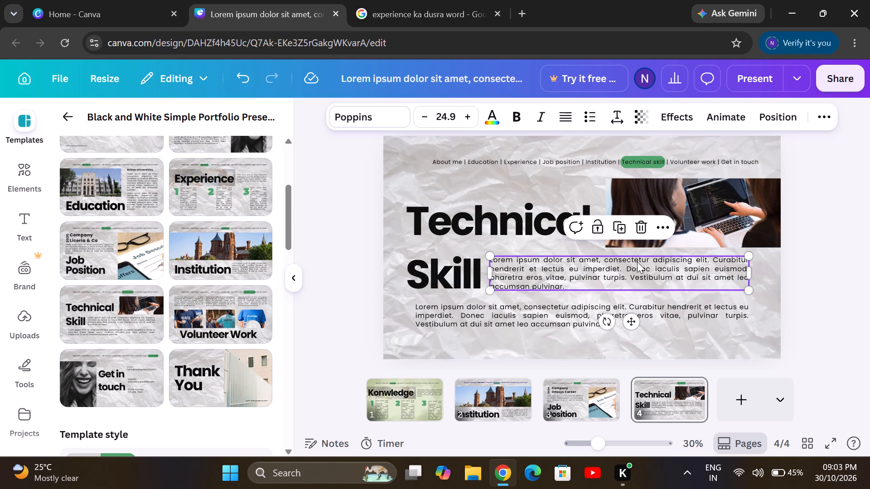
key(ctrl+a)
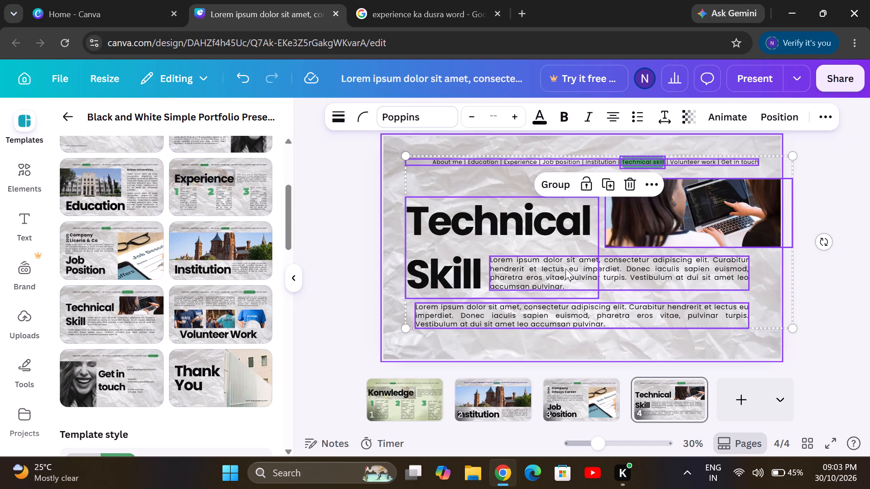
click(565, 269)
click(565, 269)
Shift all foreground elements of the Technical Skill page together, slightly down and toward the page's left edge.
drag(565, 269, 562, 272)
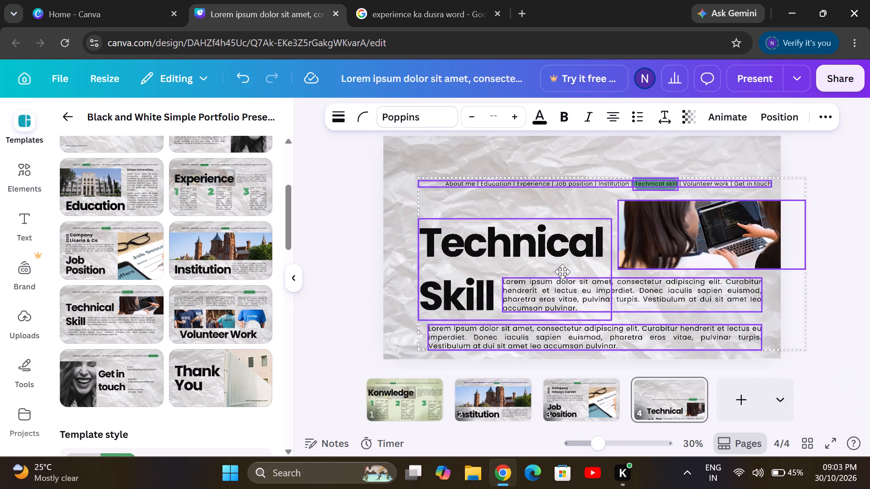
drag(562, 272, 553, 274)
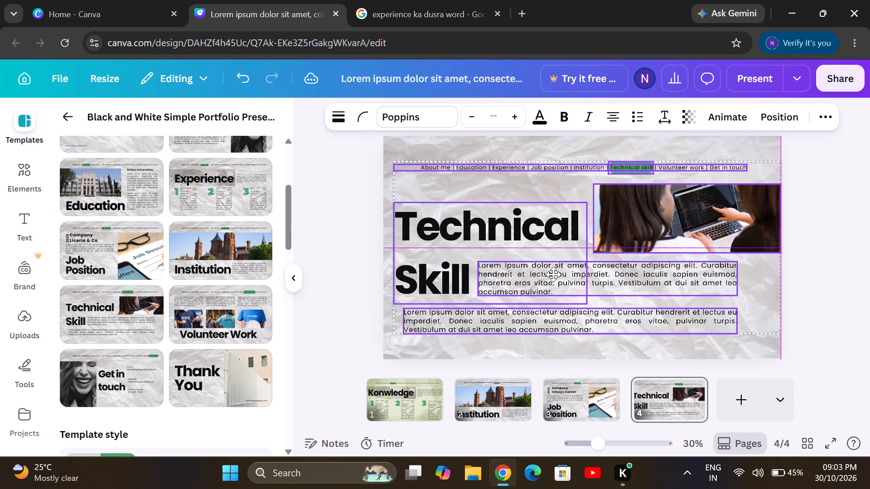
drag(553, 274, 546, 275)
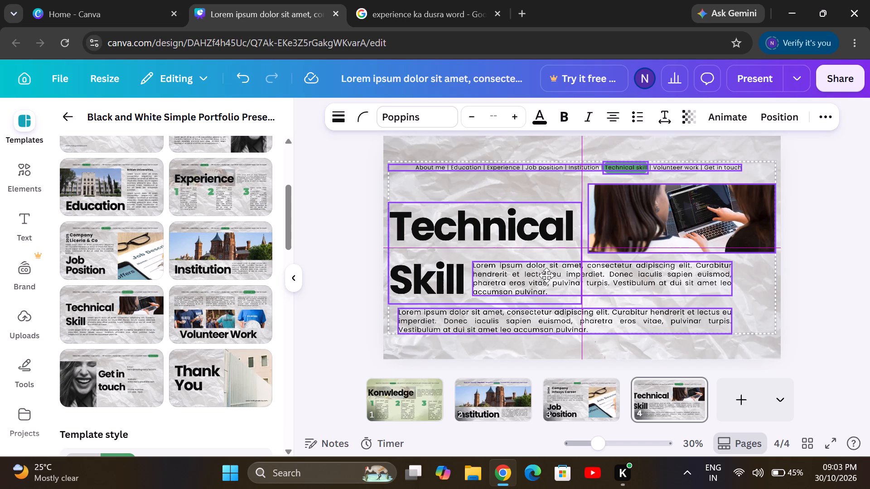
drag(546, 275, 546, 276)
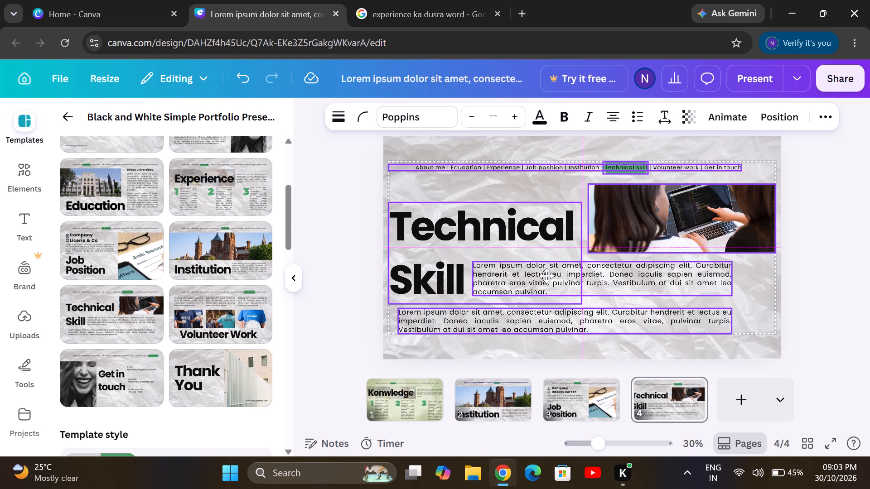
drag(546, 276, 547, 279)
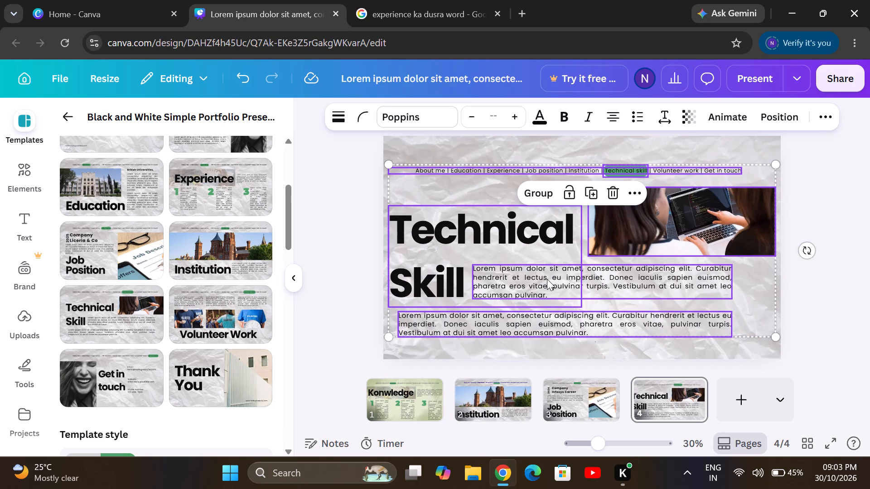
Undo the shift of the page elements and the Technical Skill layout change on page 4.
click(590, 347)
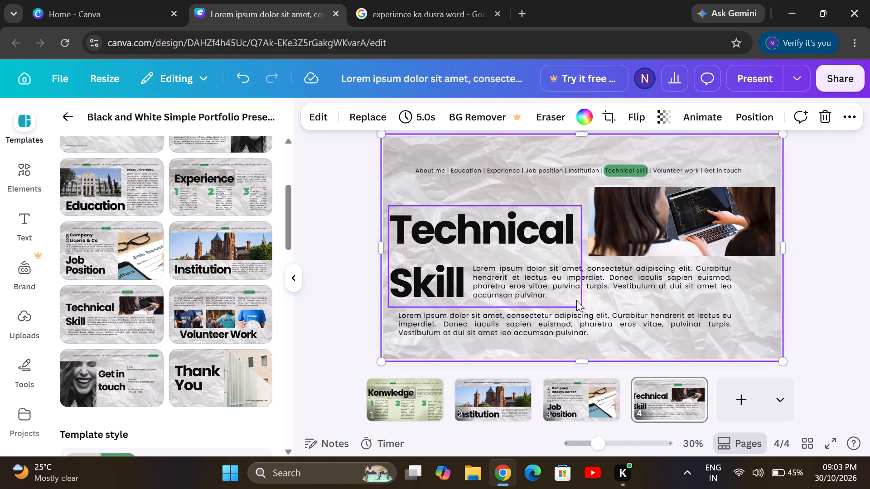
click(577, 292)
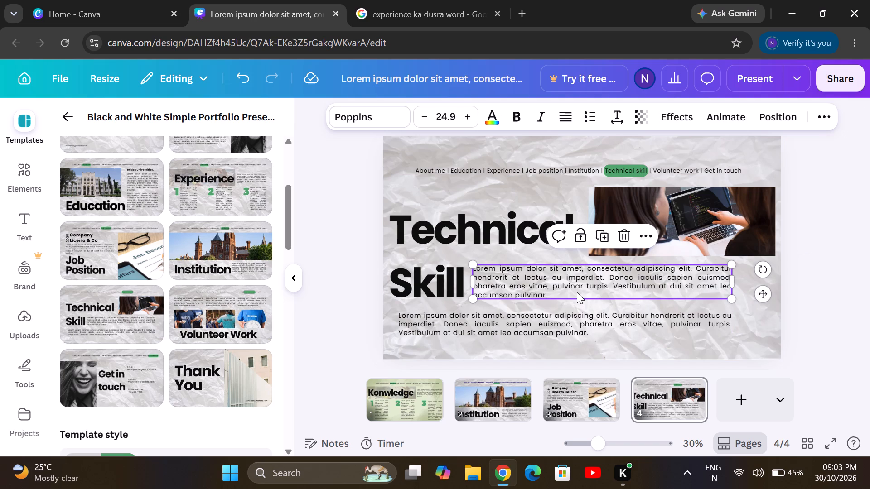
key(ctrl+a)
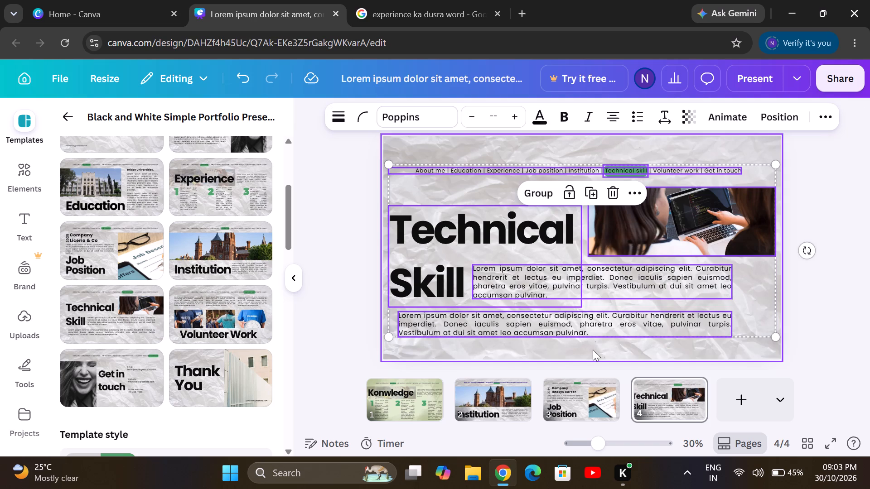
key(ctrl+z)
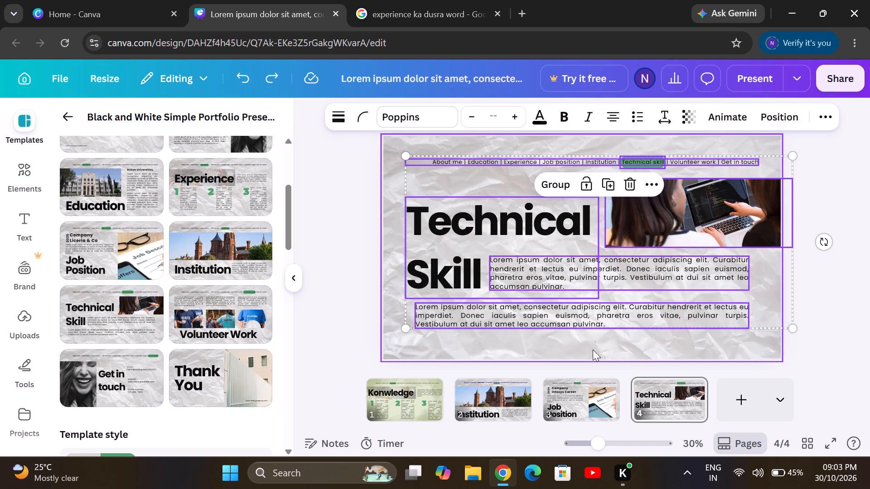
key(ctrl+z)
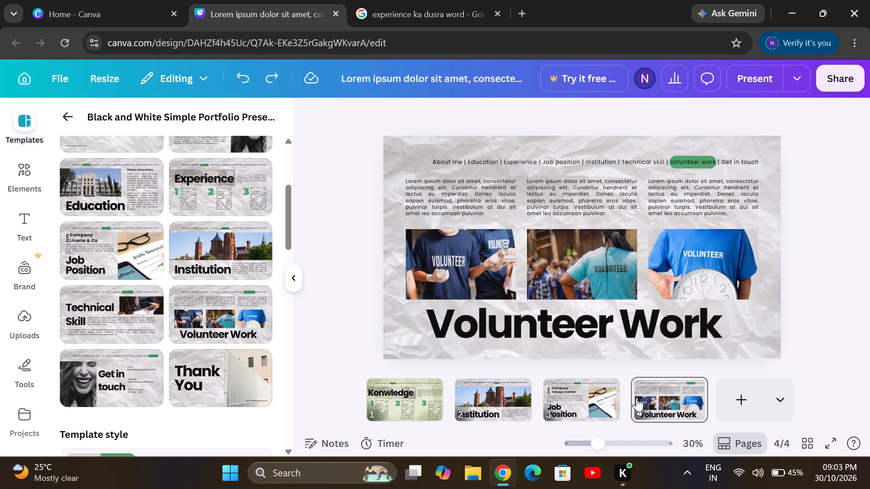
Replace page 4's Volunteer Work layout with the Technical Skill template layout.
click(129, 321)
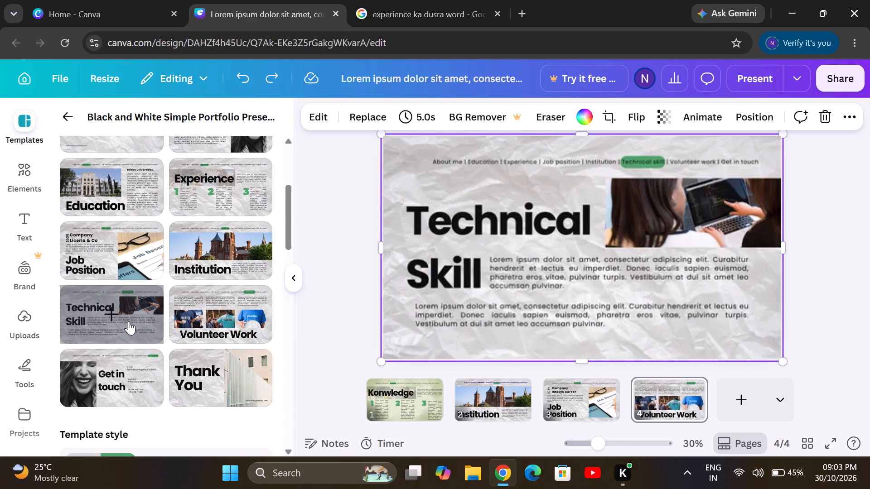
Copy the full text of the placeholder paragraph beside the word Skill.
click(518, 276)
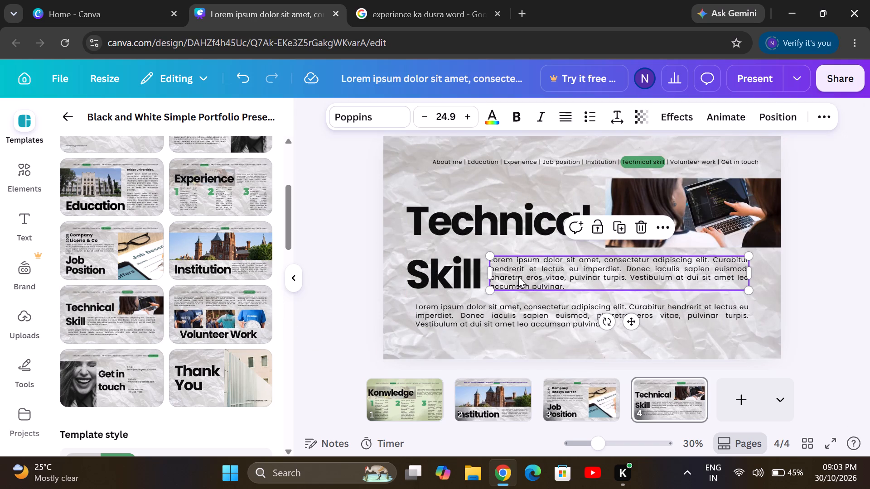
double_click(497, 261)
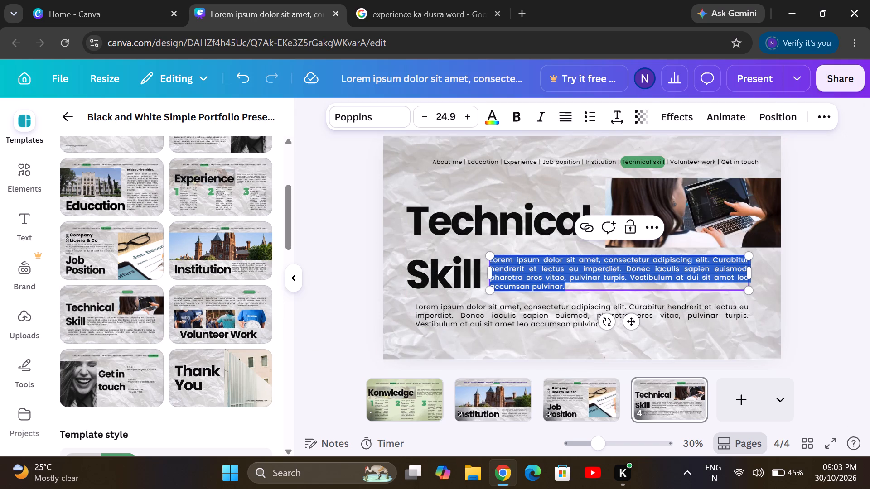
key(ctrl+a)
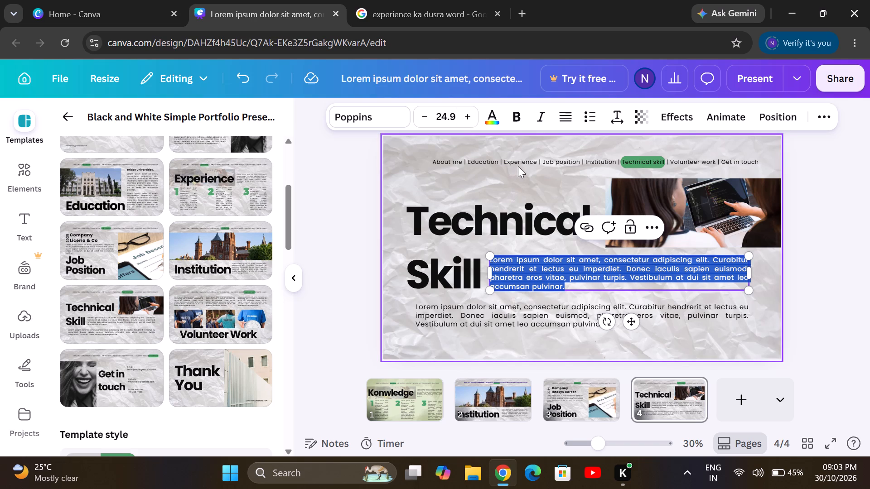
key(ctrl+c)
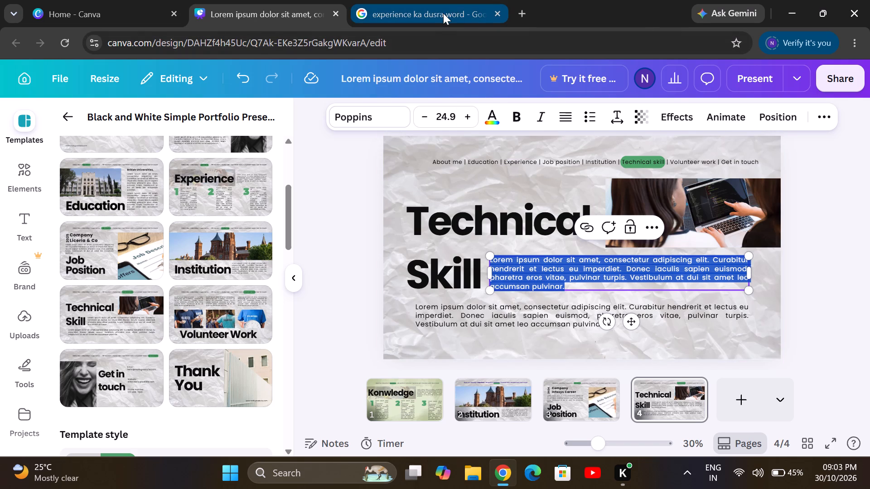
Switch to the Google results page and clear the existing text from its search box.
click(443, 13)
click(349, 86)
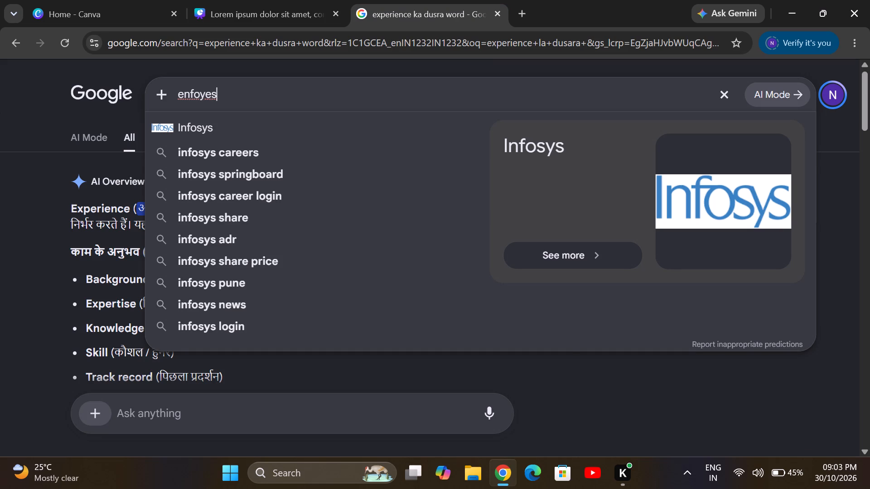
key(BackSpace)
key(BackSpace)
key(BackSpace)
key(BackSpace)
key(BackSpace)
key(BackSpace)
key(BackSpace)
key(BackSpace)
key(BackSpace)
key(BackSpace)
key(BackSpace)
key(BackSpace)
key(BackSpace)
key(BackSpace)
key(BackSpace)
key(BackSpace)
key(BackSpace)
key(BackSpace)
key(BackSpace)
key(BackSpace)
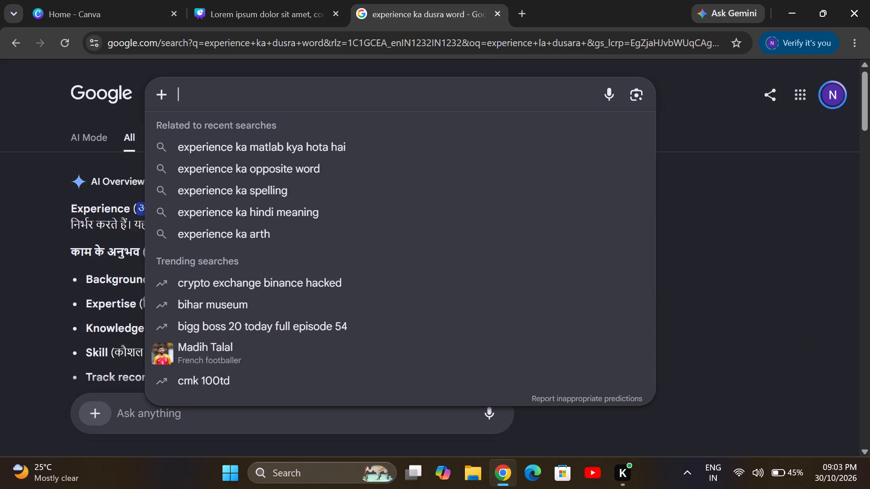
Submit the copied Lorem ipsum paragraph as a follow-up question to Google's AI.
click(340, 414)
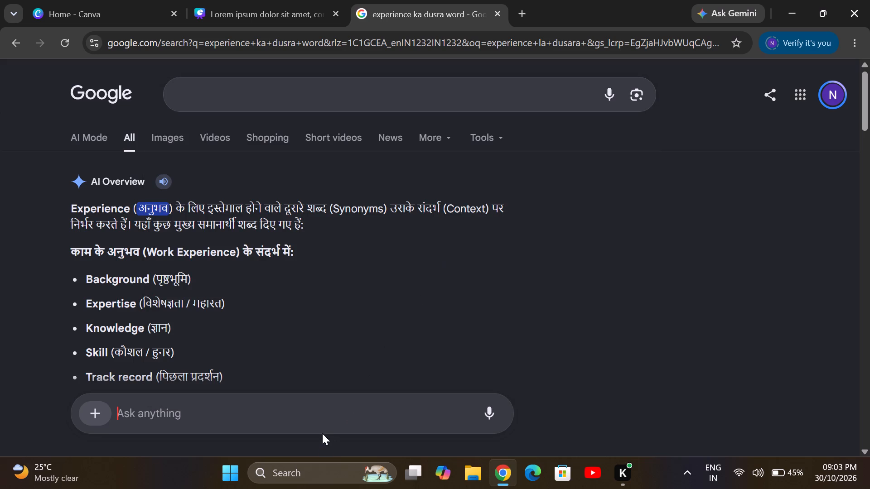
click(326, 417)
key(ctrl+v)
key(Return)
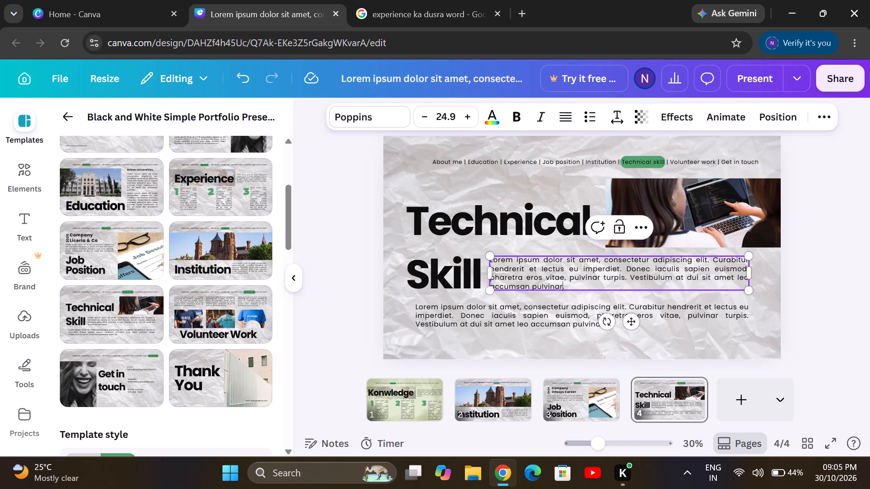
click(569, 281)
double_click(569, 281)
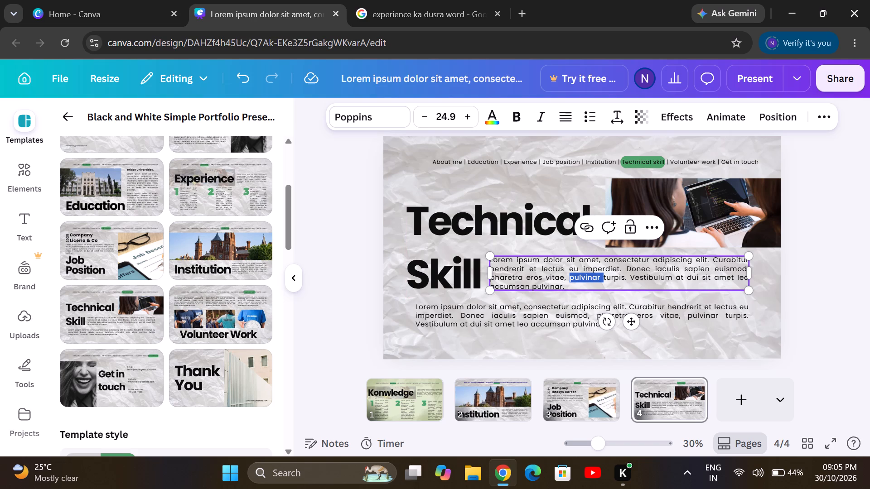
key(ctrl+a)
key(BackSpace)
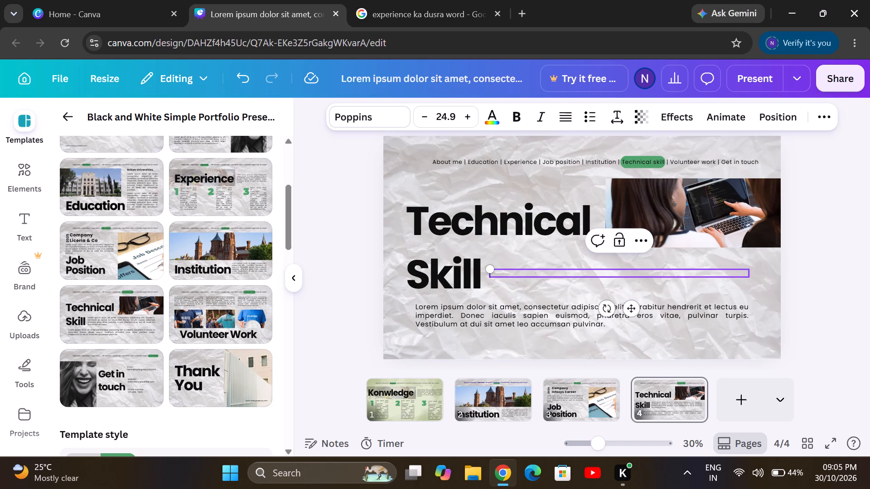
key(ctrl+v)
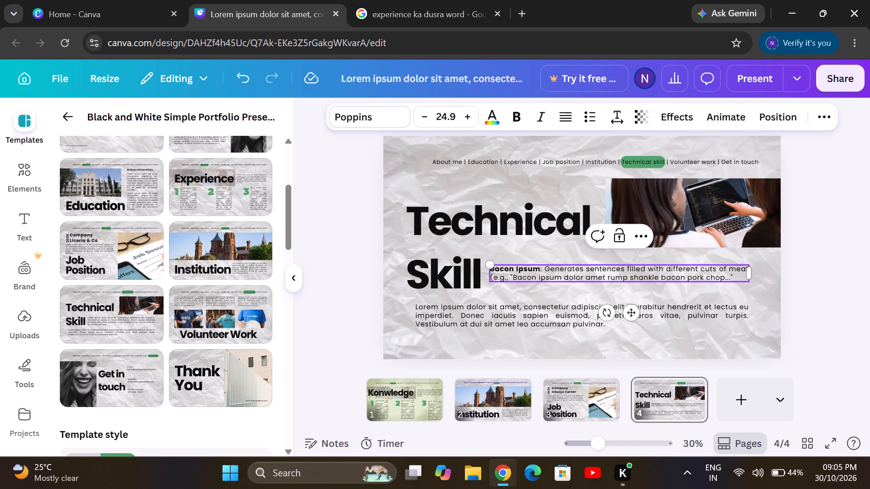
Add a new empty line at the end of the Bacon Ipsum text beside Skill.
click(738, 274)
key(space)
key(Return)
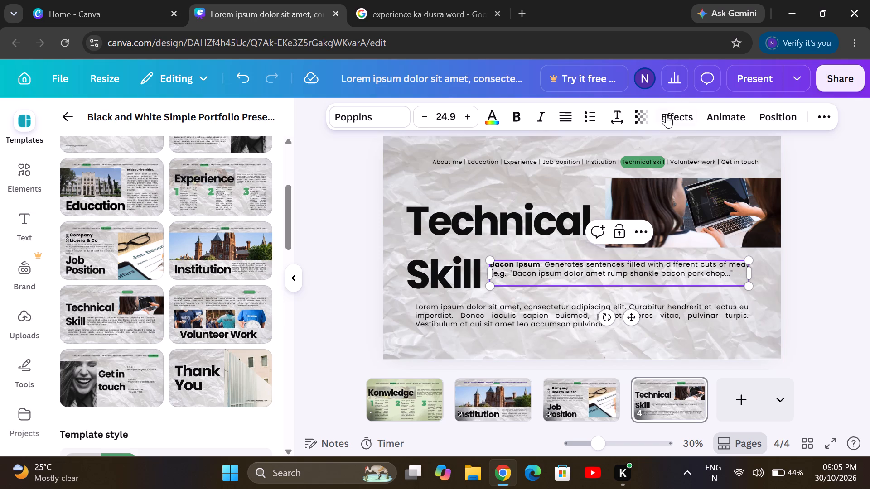
Switch to the Google AI results and copy the full Cat Ipsum entry from the list of English placeholder alternatives.
click(441, 8)
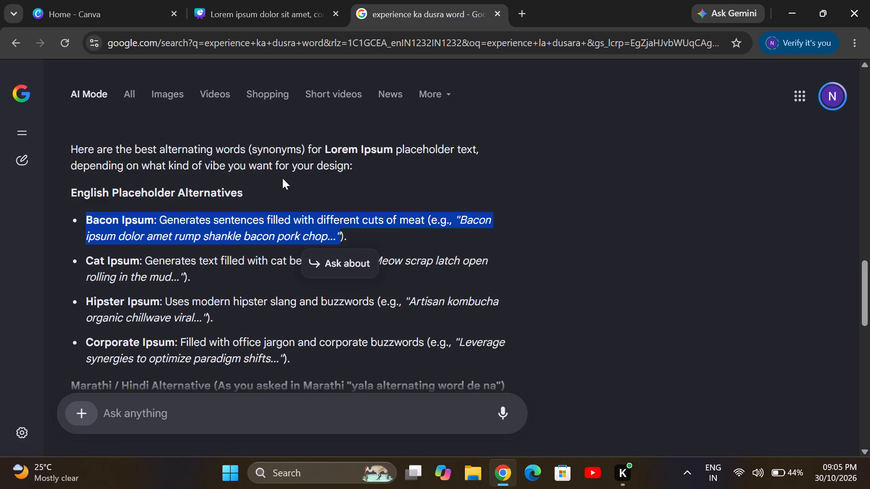
click(248, 264)
click(248, 264)
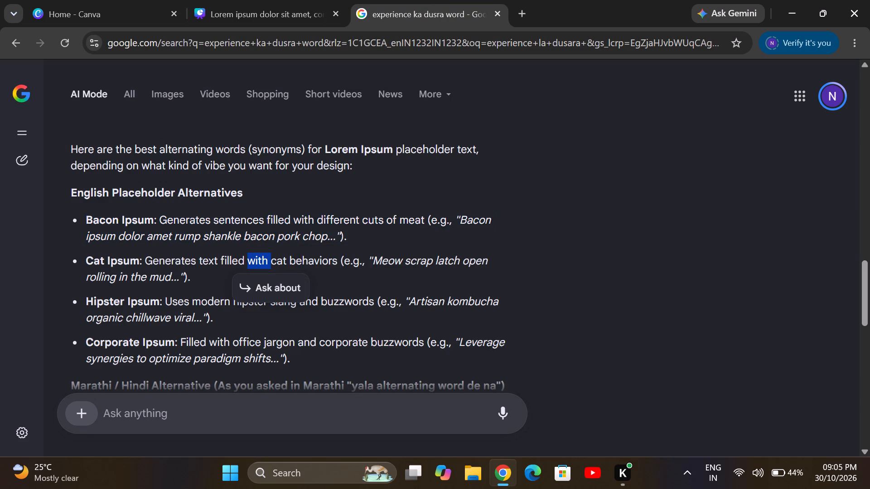
click(248, 264)
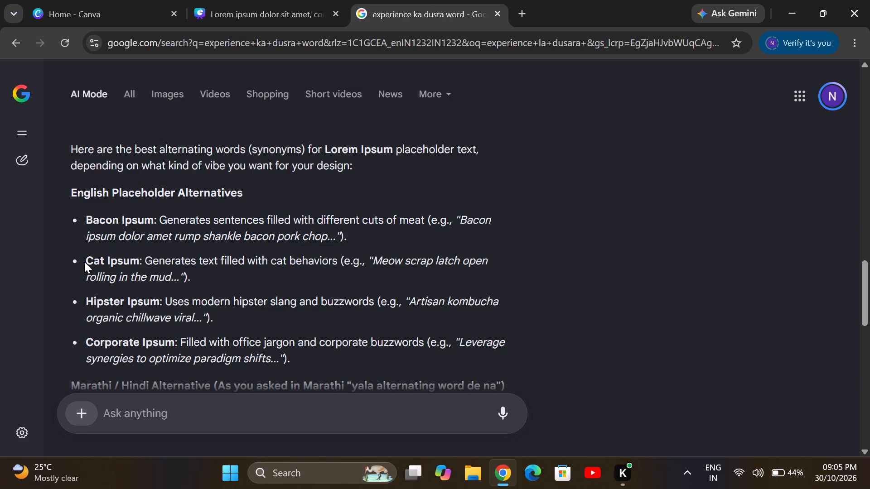
drag(84, 262, 204, 265)
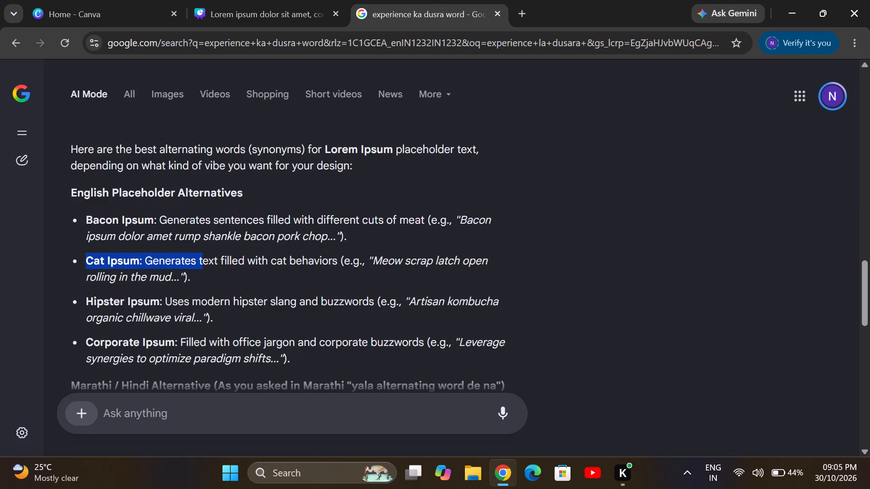
drag(204, 265, 215, 277)
key(ctrl+c)
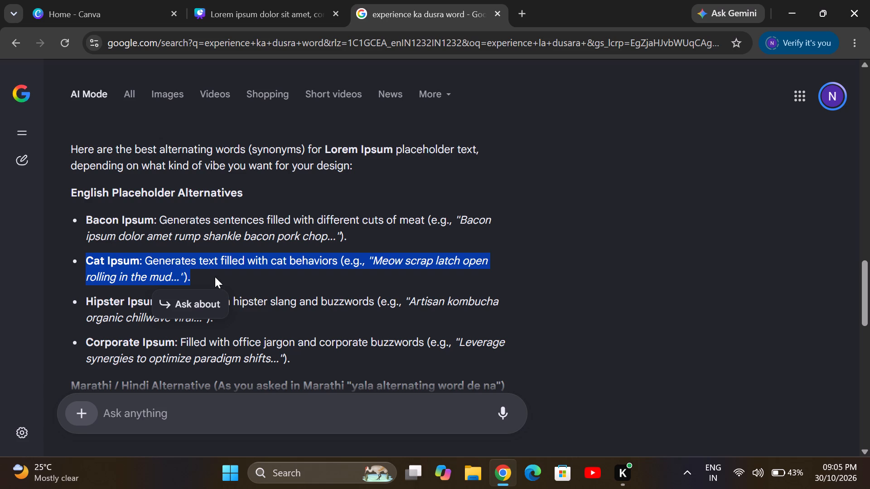
Switch to the Canva design and paste the copied Cat Ipsum entry on the empty line below the Bacon Ipsum text beside Skill.
click(247, 14)
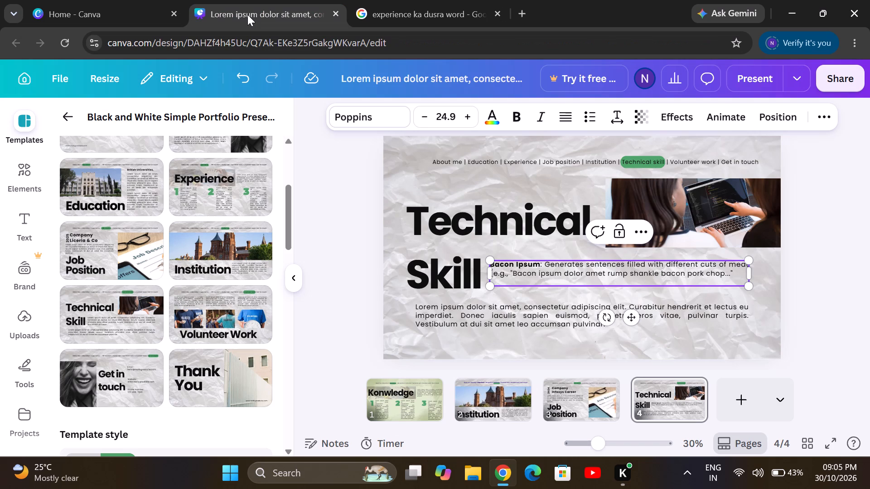
click(503, 277)
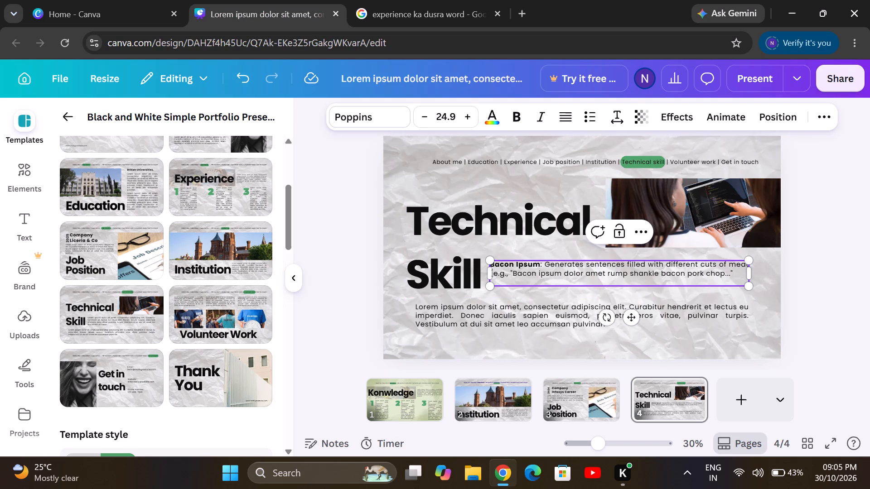
click(503, 279)
click(551, 283)
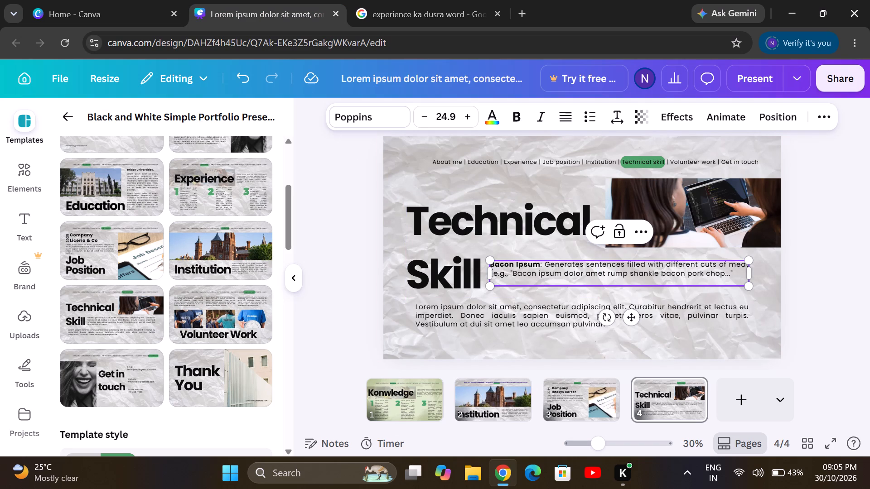
click(555, 277)
double_click(555, 277)
drag(555, 277, 585, 277)
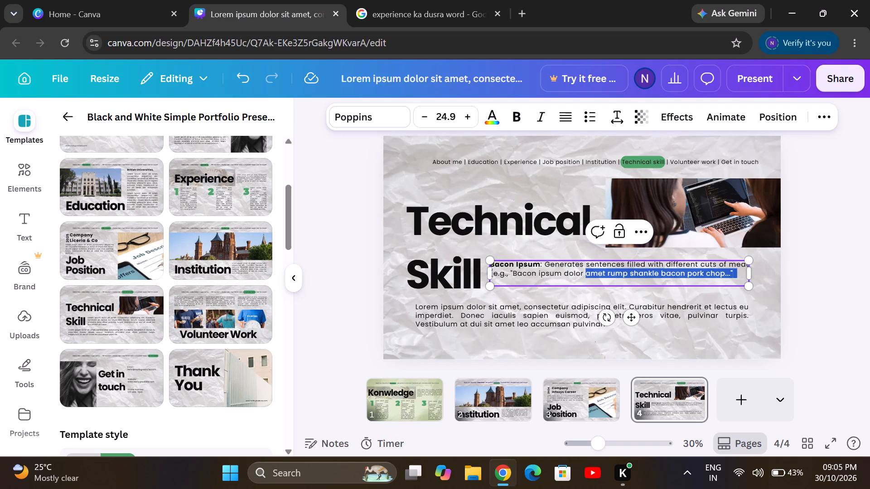
drag(585, 277, 586, 277)
click(586, 277)
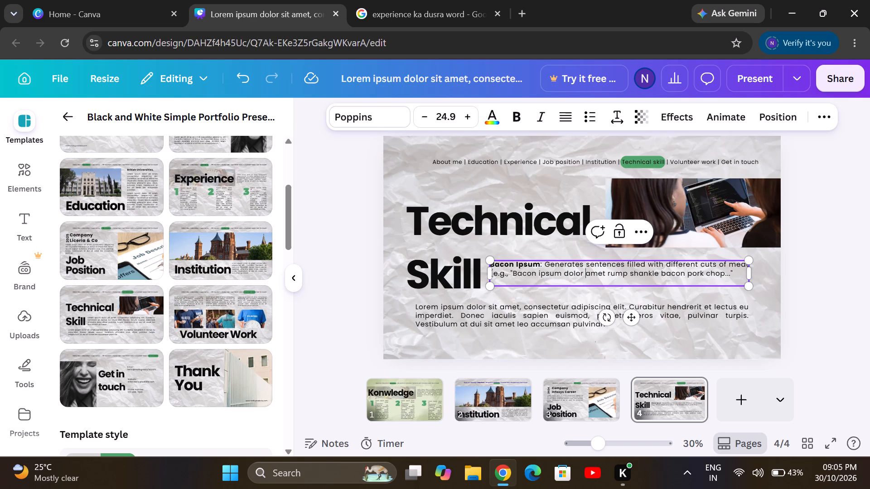
key(Down)
key(Right)
key(Right)
click(676, 277)
key(Right)
key(Right)
key(Right)
key(Right)
key(Right)
key(Right)
key(Right)
key(Right)
key(Right)
key(Right)
key(Right)
key(Right)
key(Right)
key(Right)
key(Right)
key(Right)
key(Right)
key(Right)
key(Right)
key(Left)
key(Left)
key(Right)
key(Right)
key(Right)
key(ctrl+v)
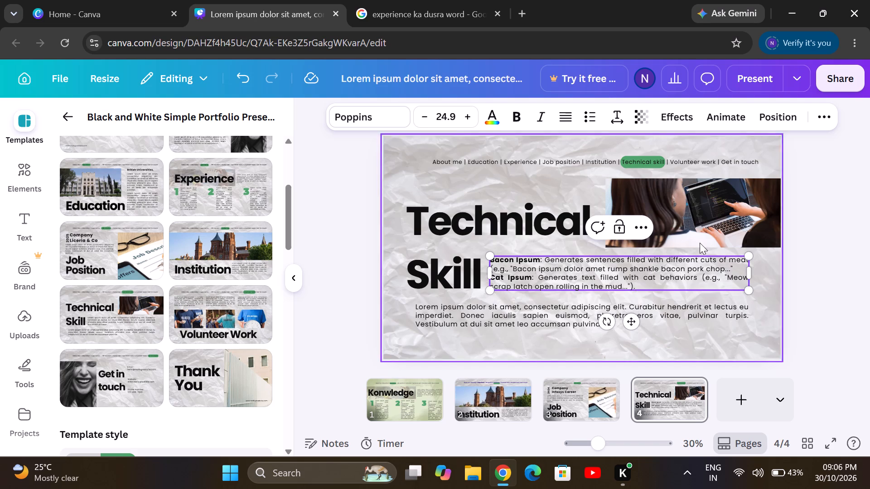
Add a new line below the Cat Ipsum entry reading "Generate text filled with cat behaviors".
click(622, 283)
click(647, 286)
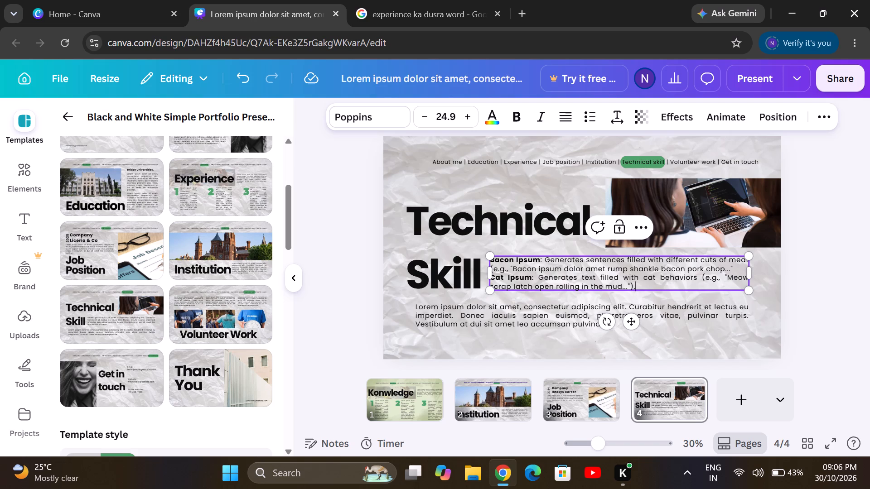
key(space)
key(Return)
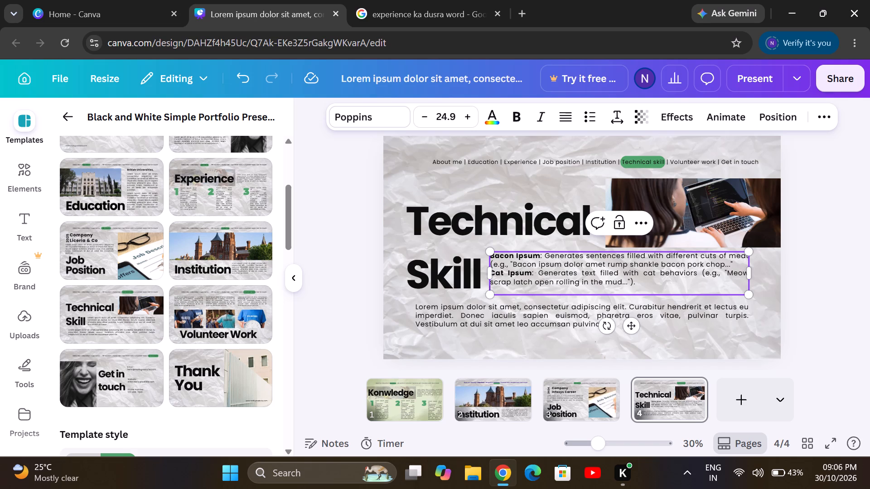
text(Generate textt)
key(BackSpace)
key(space)
text(filled with)
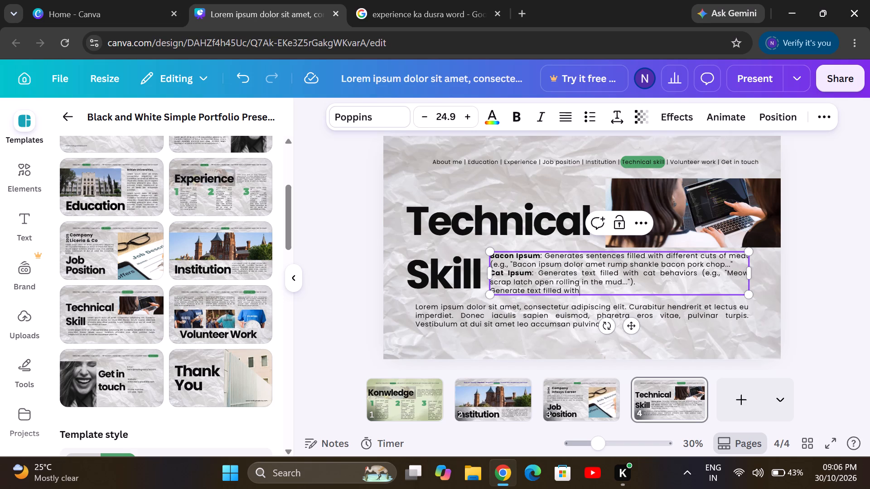
key(space)
text(cat behav)
text(io)
key(r)
text(s)
key(space)
Append (e.g., " directly after "behaviors" on the typed line below the Cat Ipsum entry, without a space before the bracket.
key(BackSpace)
key(shift+parenleft)
key(e)
key(period)
text(g,)
key(BackSpace)
key(slash)
key(BackSpace)
text(.,)
key(space)
key(shift+m)
key(BackSpace)
key(Right)
key(apostrophe)
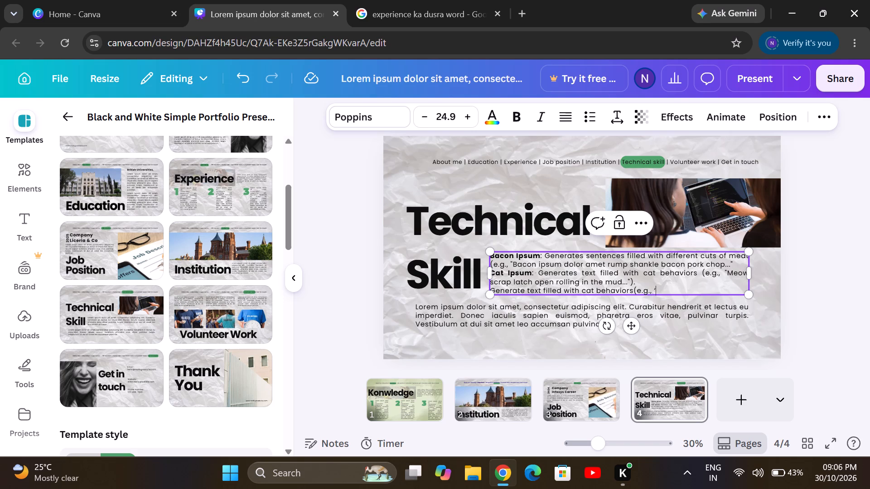
key(BackSpace)
key(apostrophe)
key(BackSpace)
key(apostrophe)
key(BackSpace)
key(shift+quotedbl)
Complete the example with Meowscrap latch open rolling in the mud...") and add an empty line below it.
text(Me)
text(ova)
key(BackSpace)
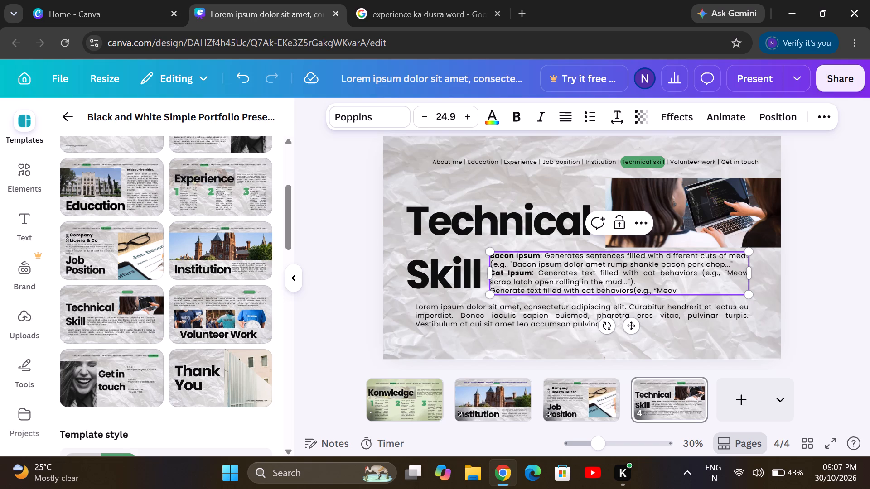
key(w)
key(BackSpace)
key(BackSpace)
key(w)
key(s)
key(c)
text(ra)
text(p lac)
key(BackSpace)
text(tch)
key(space)
text(open rolling in ath)
key(BackSpace)
key(BackSpace)
key(BackSpace)
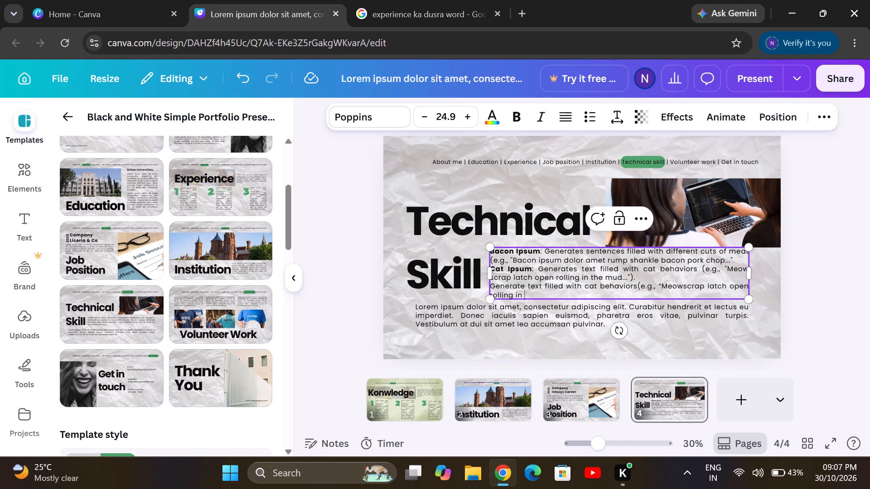
text(the)
key(space)
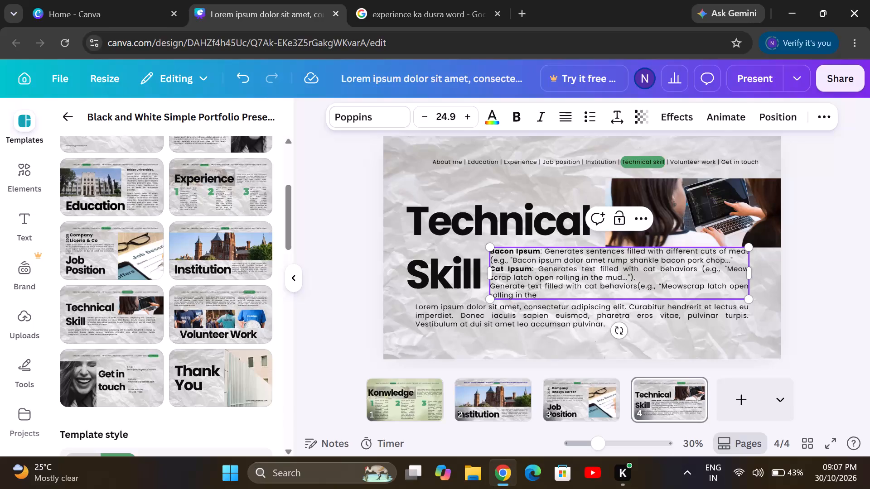
text(mud)
text(...)
key(shift+quotedbl)
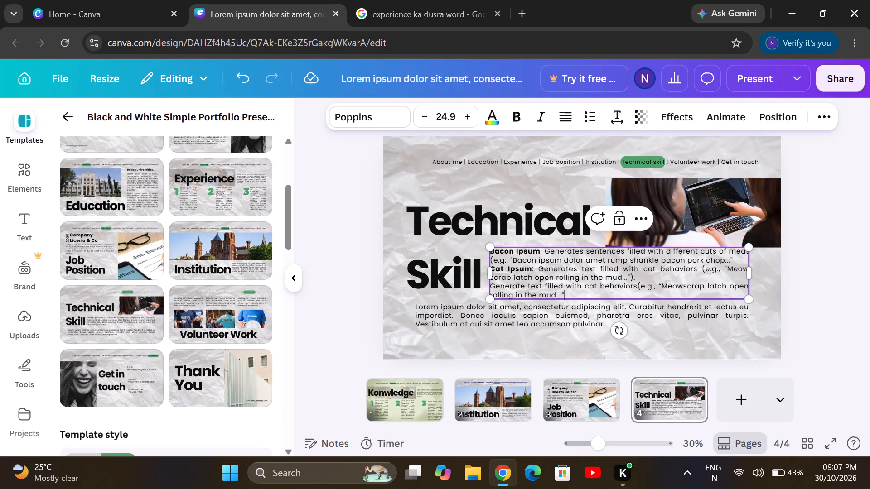
key(shift+parenright)
key(Return)
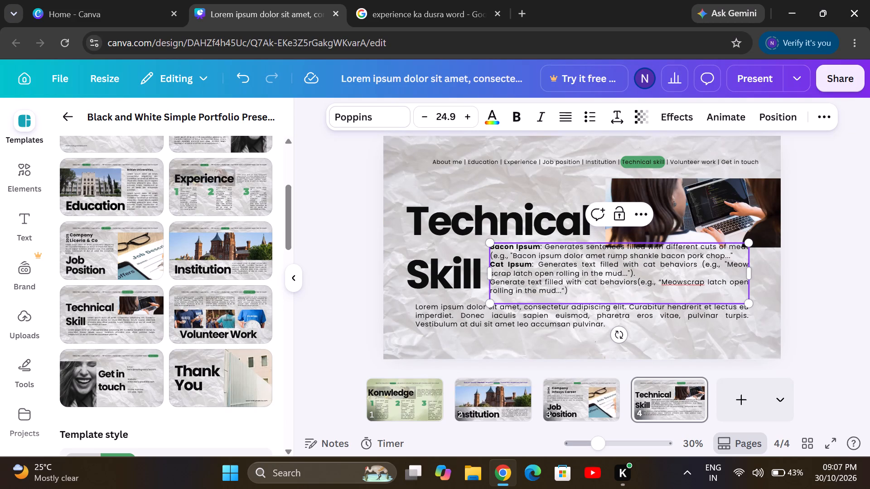
Delete the pasted Cat Ipsum description, including its colon and example, keeping only the bold Cat Ipsum heading.
drag(637, 272, 570, 278)
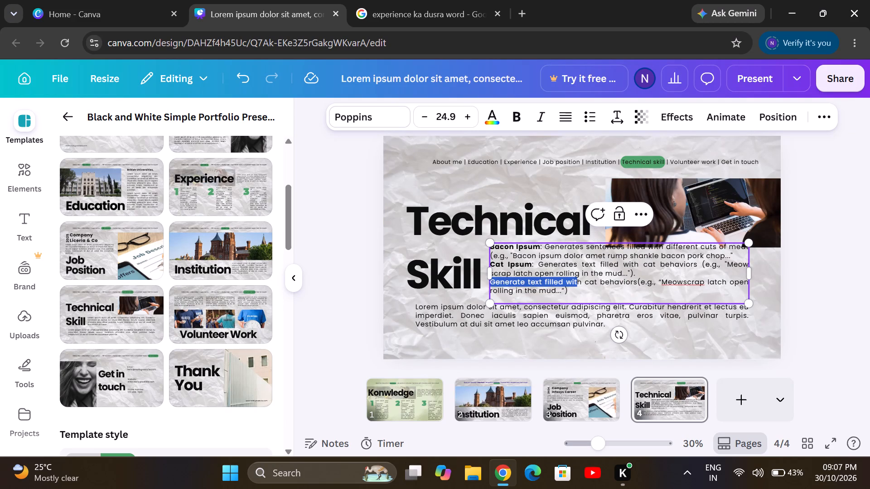
drag(570, 278, 546, 264)
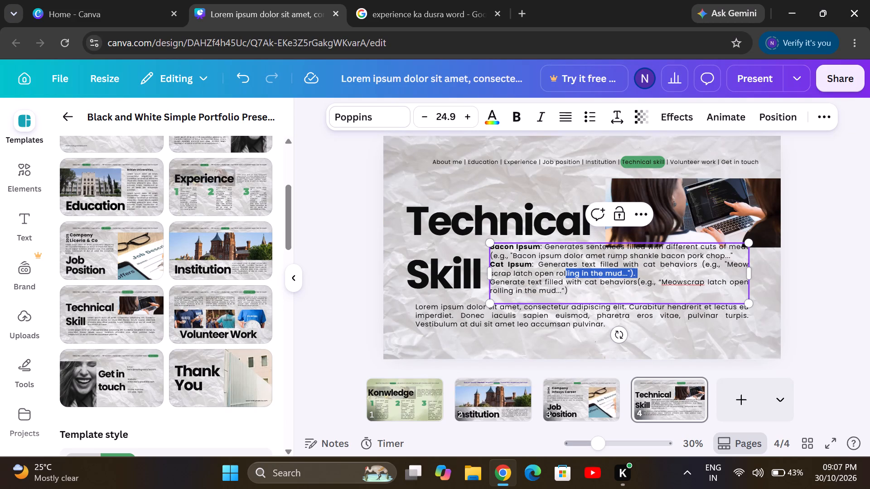
drag(546, 264, 641, 274)
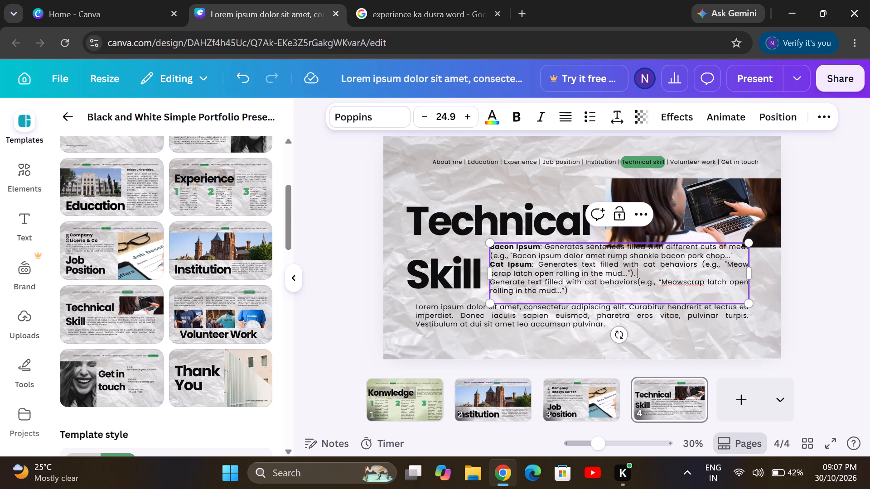
key(BackSpace)
key(BackSpace)
key(BackSpace)
key(BackSpace)
key(BackSpace)
key(BackSpace)
key(BackSpace)
key(BackSpace)
key(BackSpace)
key(BackSpace)
key(BackSpace)
key(BackSpace)
key(BackSpace)
key(BackSpace)
key(BackSpace)
key(BackSpace)
key(BackSpace)
key(BackSpace)
key(BackSpace)
key(BackSpace)
key(BackSpace)
key(BackSpace)
key(BackSpace)
key(BackSpace)
key(BackSpace)
key(BackSpace)
key(BackSpace)
key(BackSpace)
key(BackSpace)
key(BackSpace)
key(BackSpace)
key(BackSpace)
key(BackSpace)
key(BackSpace)
key(BackSpace)
key(BackSpace)
key(BackSpace)
key(BackSpace)
key(BackSpace)
key(BackSpace)
key(BackSpace)
key(BackSpace)
key(BackSpace)
key(BackSpace)
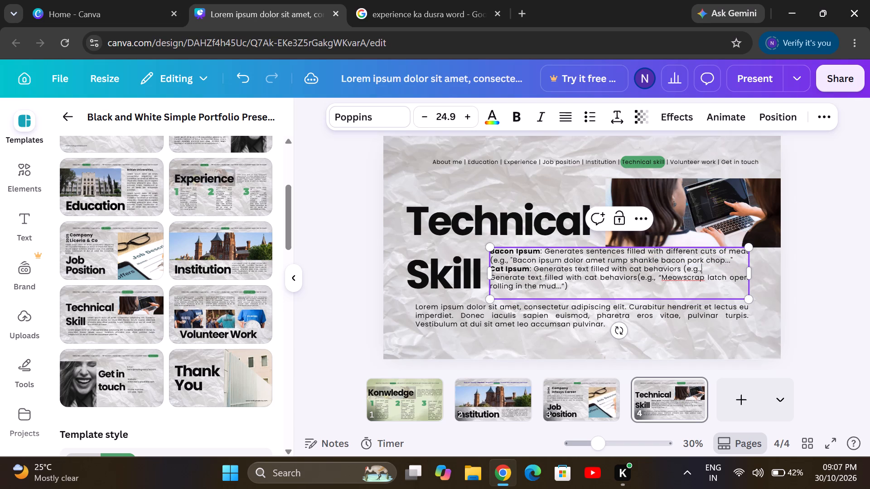
key(BackSpace)
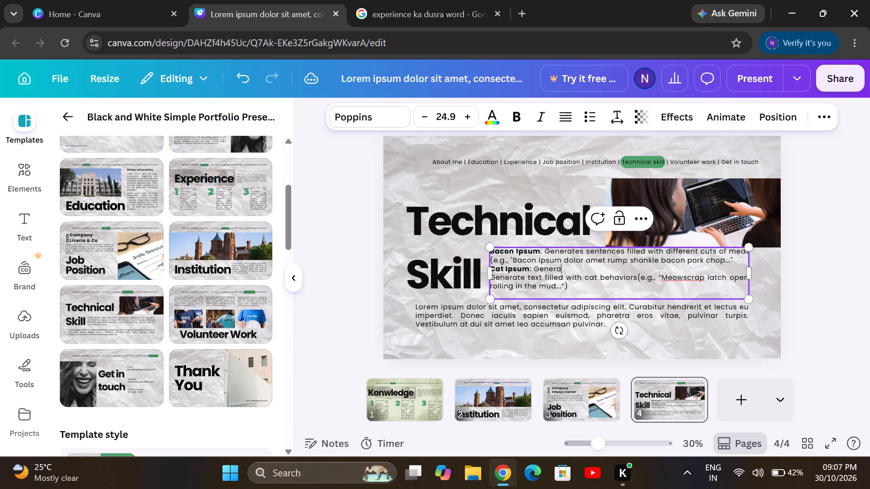
key(BackSpace)
key(BackSpace)
key(BackSpace)
key(BackSpace)
key(BackSpace)
key(BackSpace)
key(BackSpace)
key(BackSpace)
Add a colon directly after the bold Cat Ipsum heading.
key(semicolon)
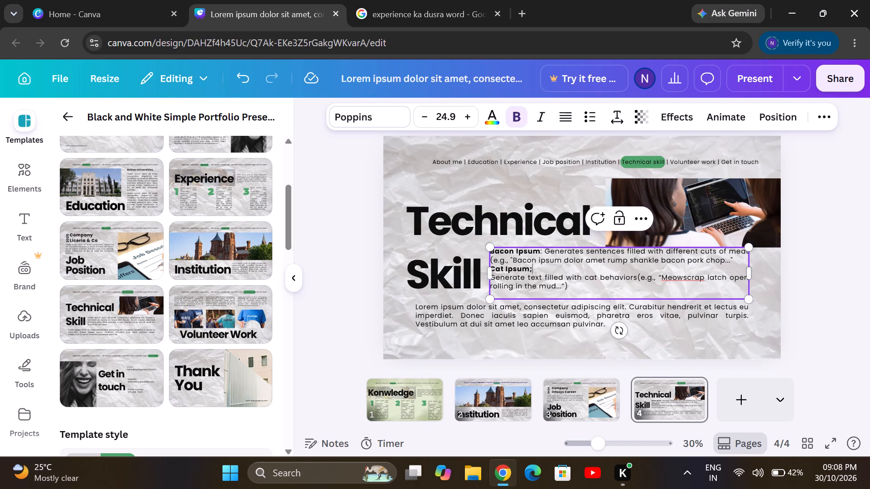
key(BackSpace)
key(shift+colon)
Join the "Generate text filled with cat behaviors" line directly onto the bold Cat Ipsum: heading by removing the line break between them.
click(498, 279)
key(Left)
key(Left)
key(Left)
key(Left)
key(Left)
key(Down)
key(Left)
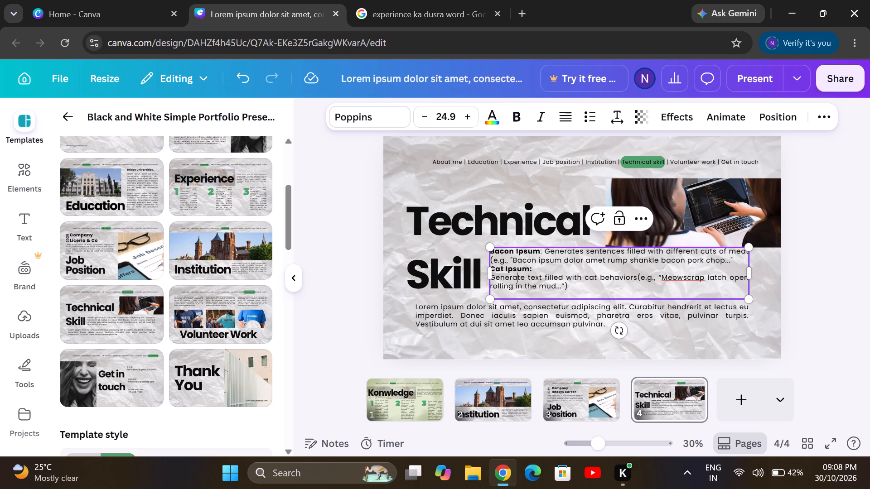
key(Left)
key(Left)
key(Left)
key(Left)
key(Left)
key(Left)
key(Right)
key(Left)
key(BackSpace)
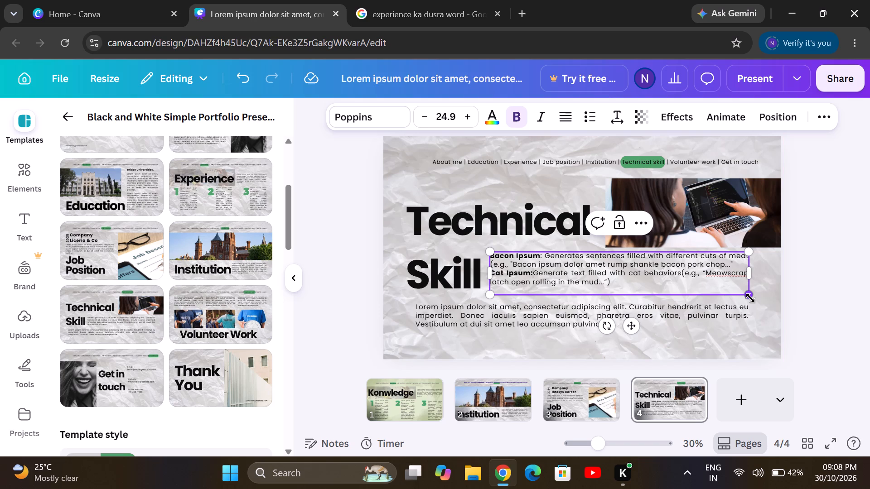
Shrink the Bacon Ipsum and Cat Ipsum text box proportionally so its text scales to size 24.1.
drag(749, 295, 741, 292)
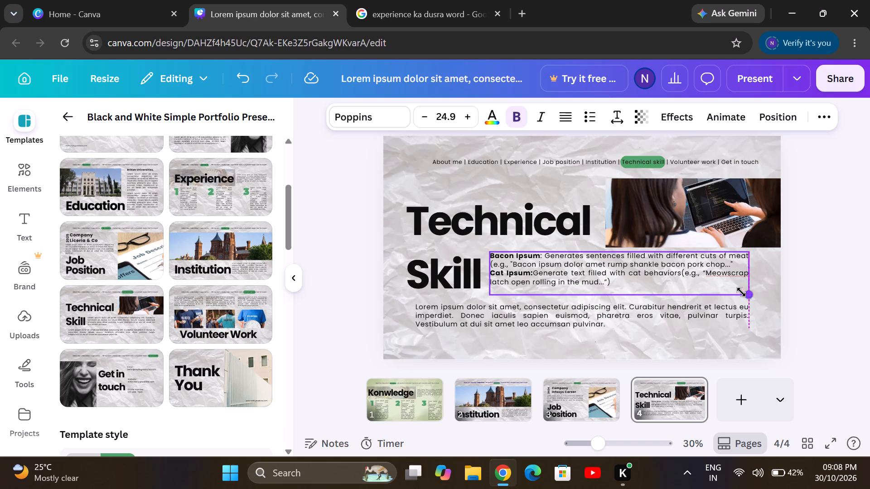
drag(741, 292, 740, 291)
drag(709, 278, 718, 293)
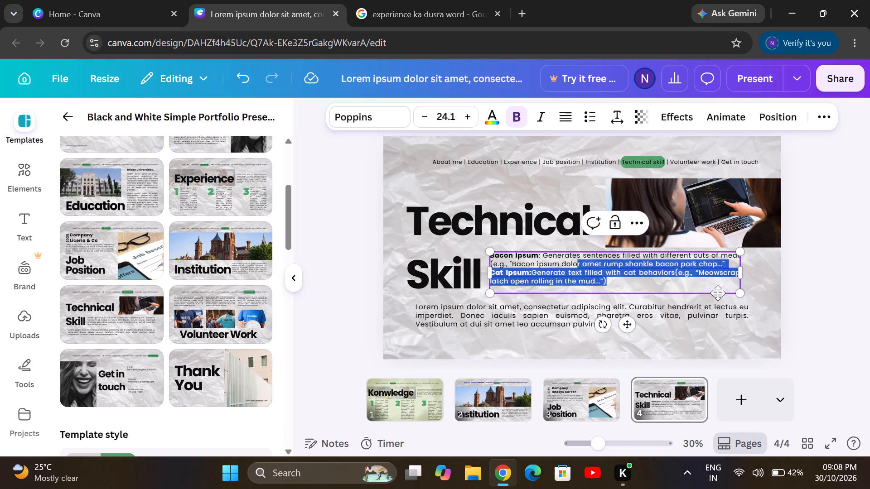
drag(718, 293, 693, 286)
drag(693, 286, 696, 274)
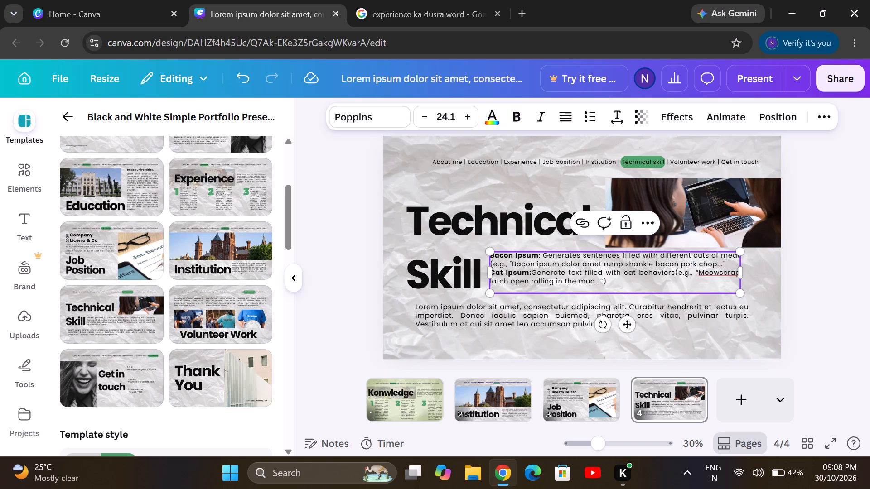
drag(696, 274, 689, 272)
click(689, 272)
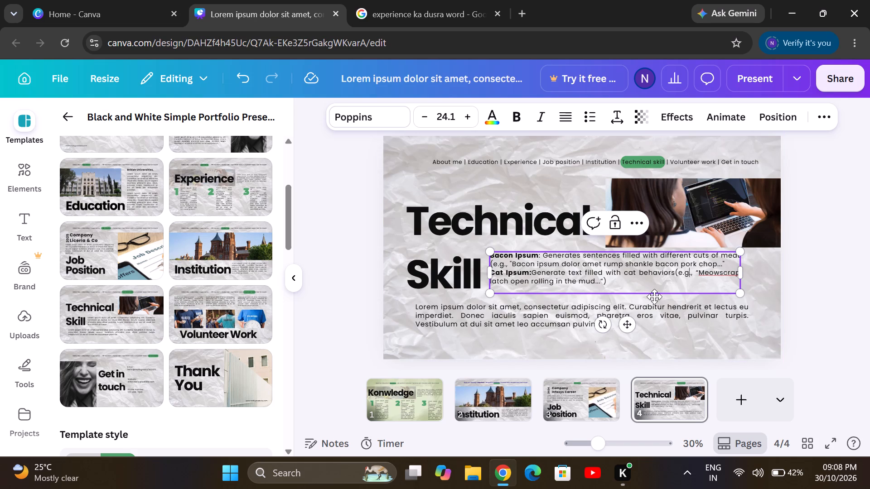
Move the Bacon Ipsum and Cat Ipsum text box slightly down and to the right, just above the Lorem ipsum paragraph.
drag(654, 297, 658, 302)
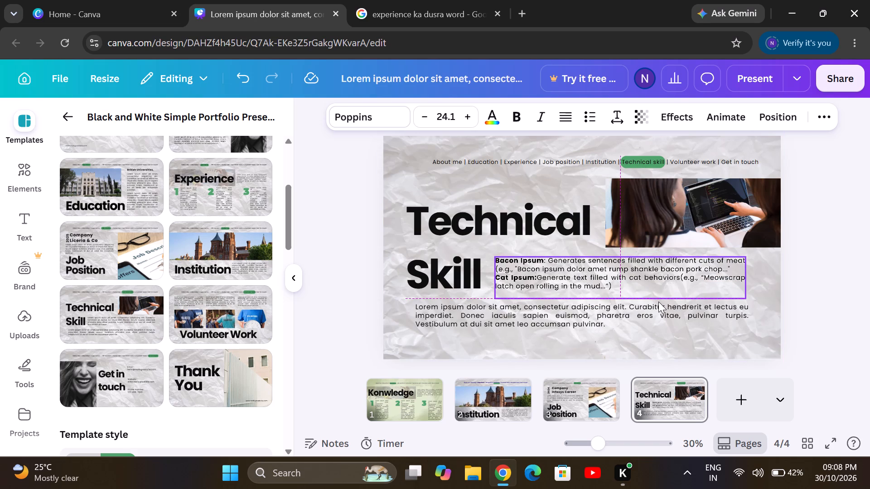
drag(658, 302, 659, 302)
drag(659, 302, 661, 302)
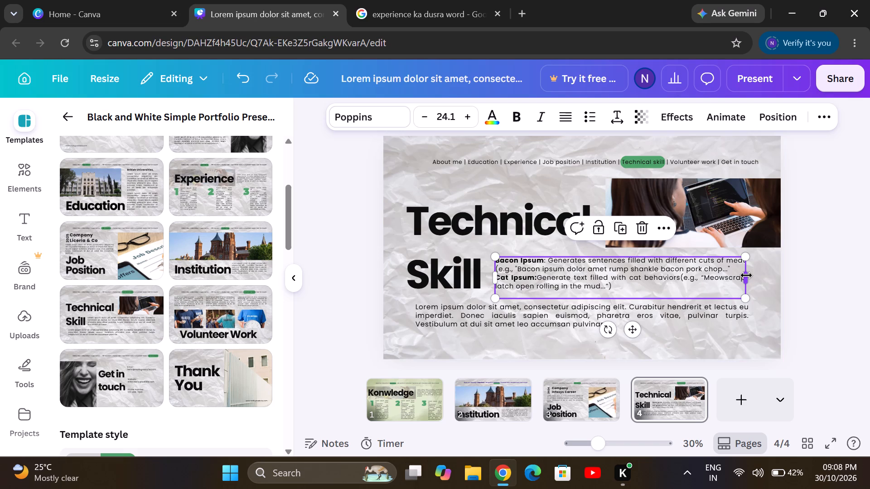
Widen the Bacon Ipsum and Cat Ipsum text box to slightly beyond the Lorem ipsum paragraph's right edge and nudge it slightly down.
drag(746, 275, 775, 273)
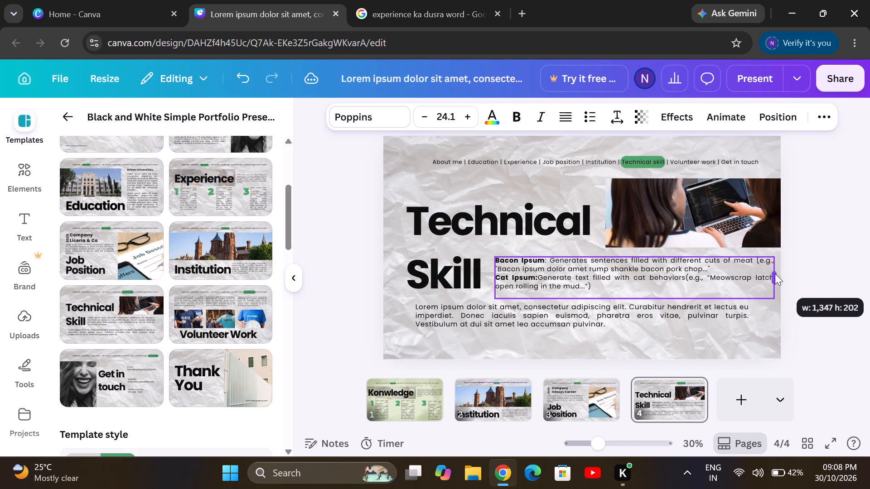
drag(775, 273, 768, 279)
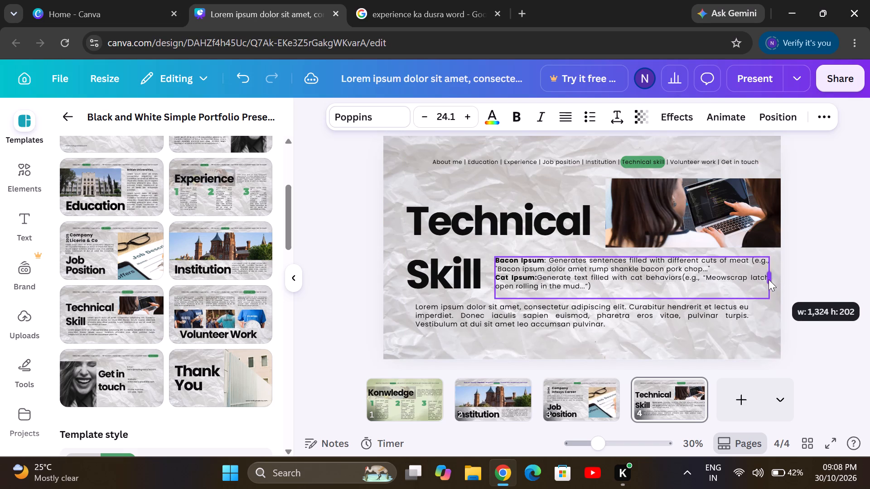
drag(768, 279, 767, 280)
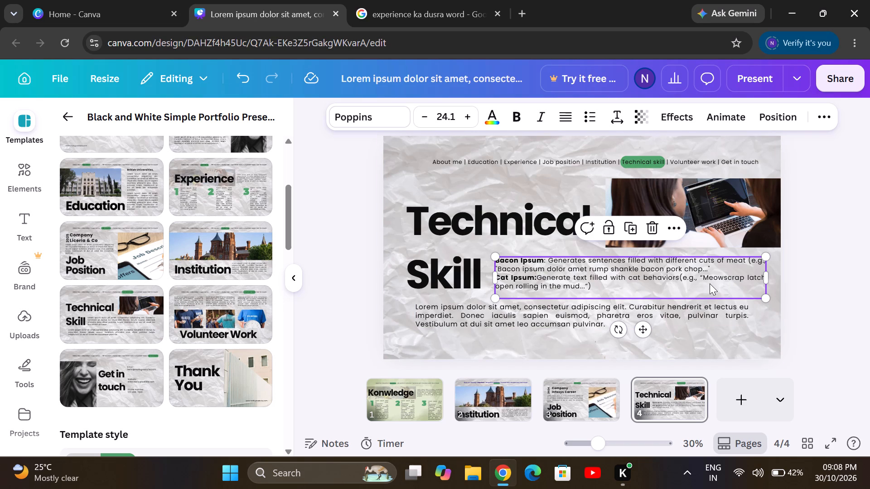
click(710, 283)
click(709, 290)
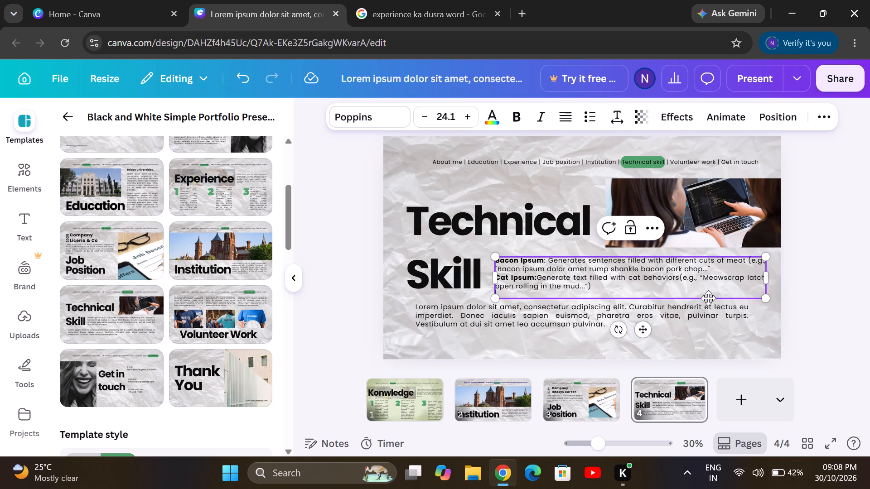
click(707, 300)
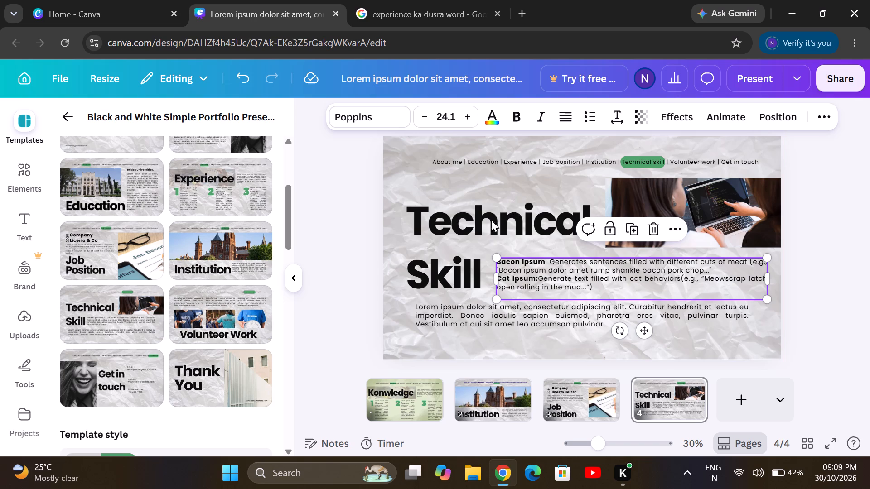
Move the Technical Skill title straight up so its top lines up with the top of the laptop photo.
drag(473, 245, 470, 223)
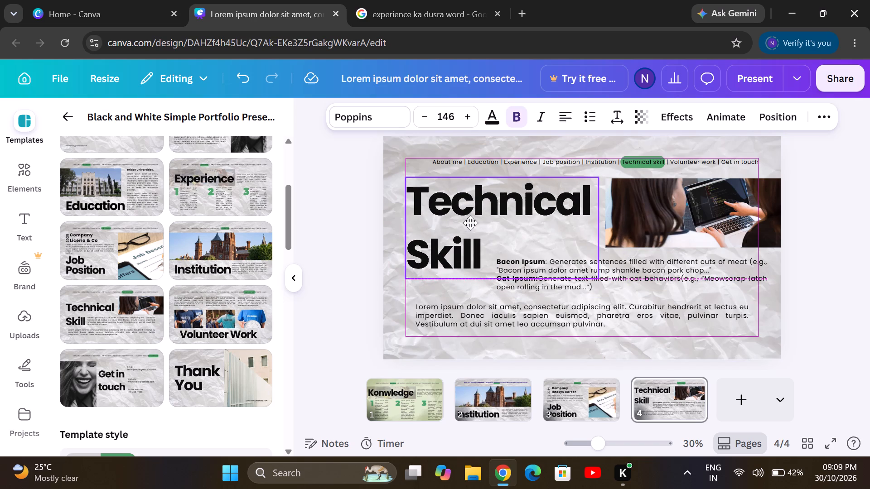
drag(470, 223, 470, 223)
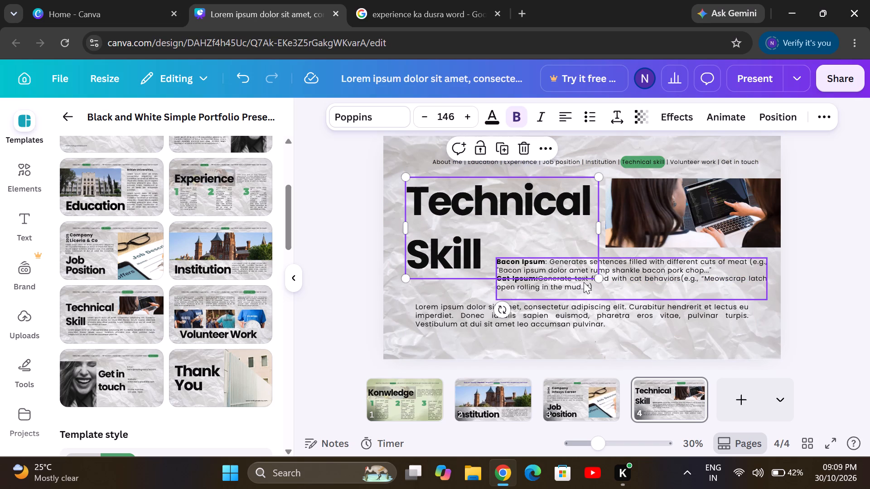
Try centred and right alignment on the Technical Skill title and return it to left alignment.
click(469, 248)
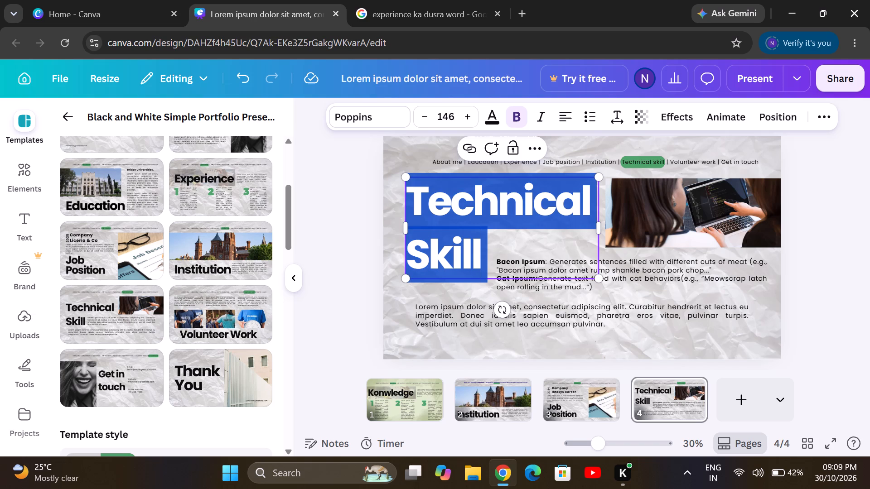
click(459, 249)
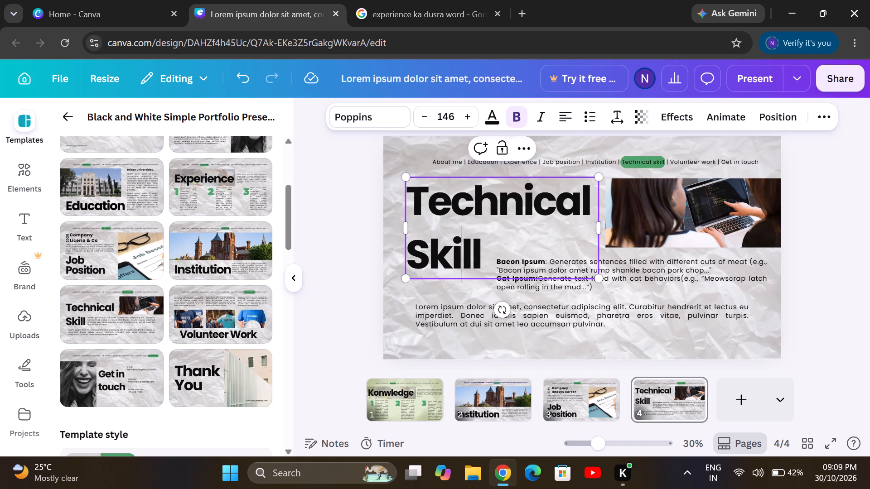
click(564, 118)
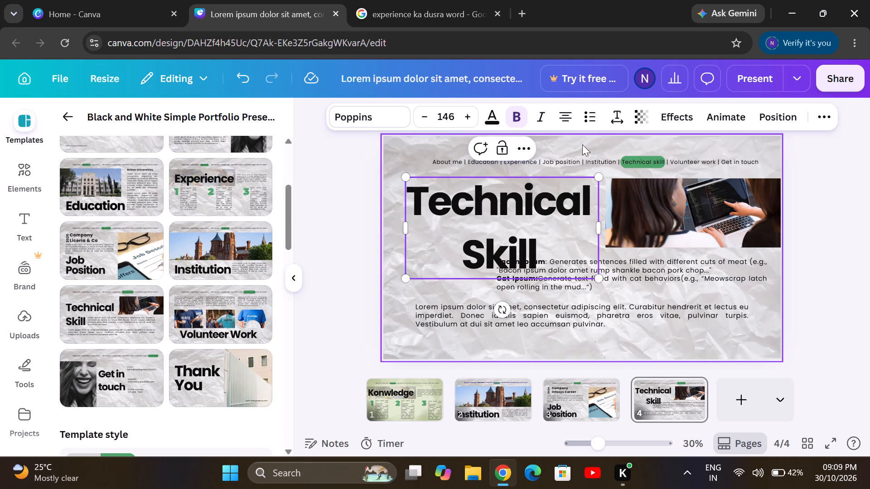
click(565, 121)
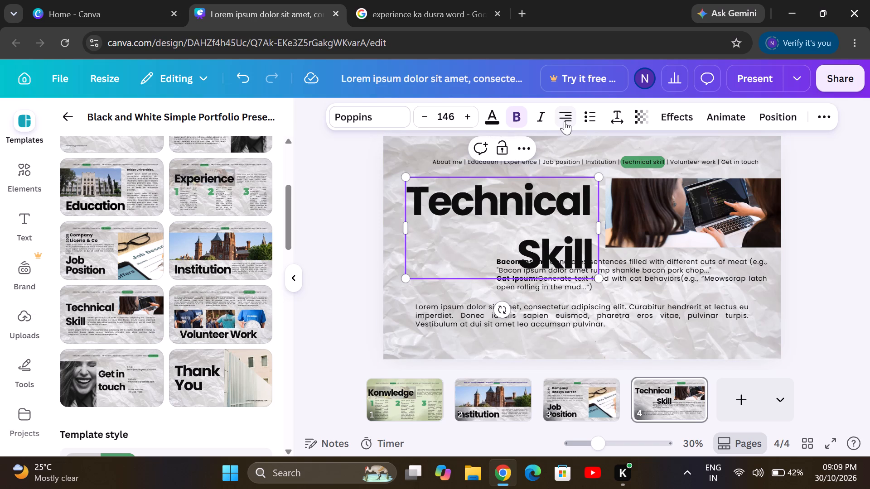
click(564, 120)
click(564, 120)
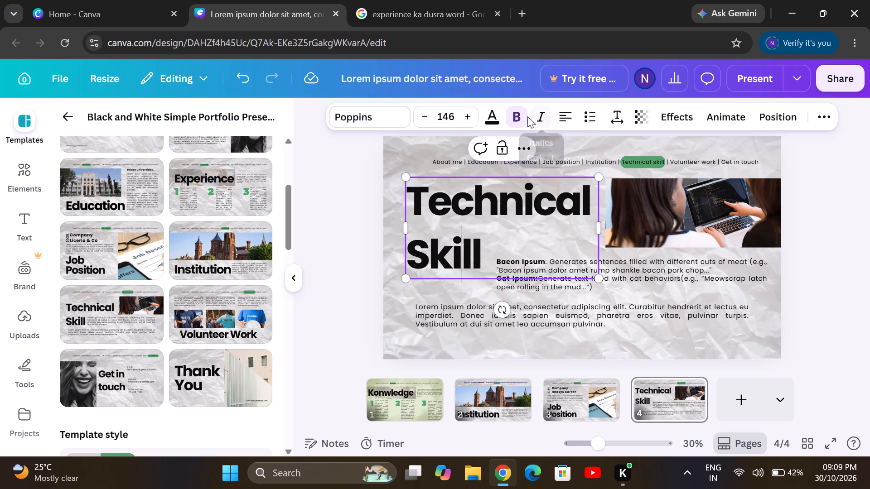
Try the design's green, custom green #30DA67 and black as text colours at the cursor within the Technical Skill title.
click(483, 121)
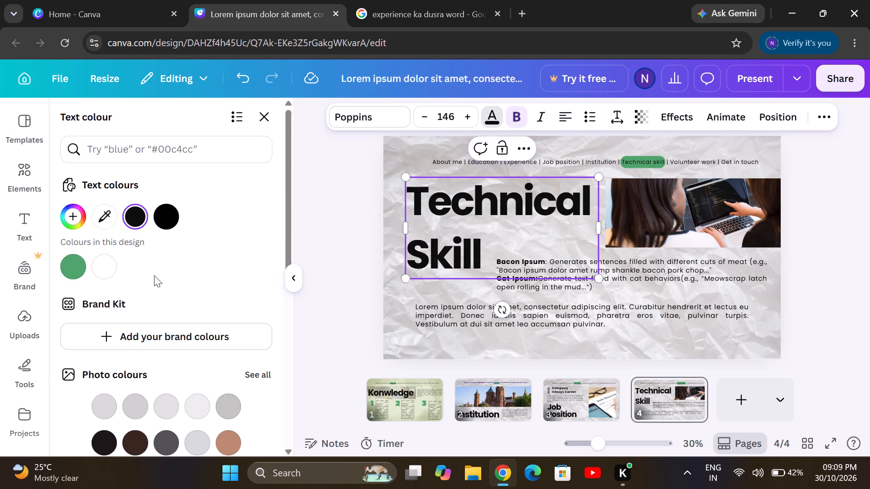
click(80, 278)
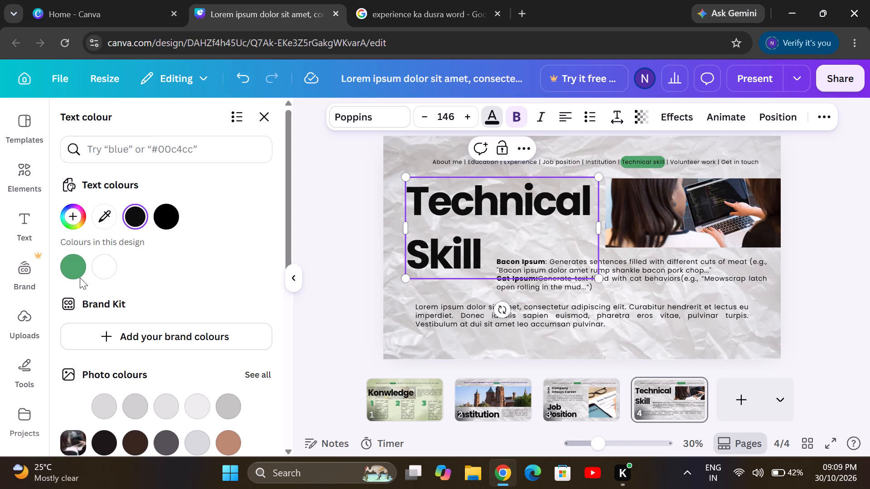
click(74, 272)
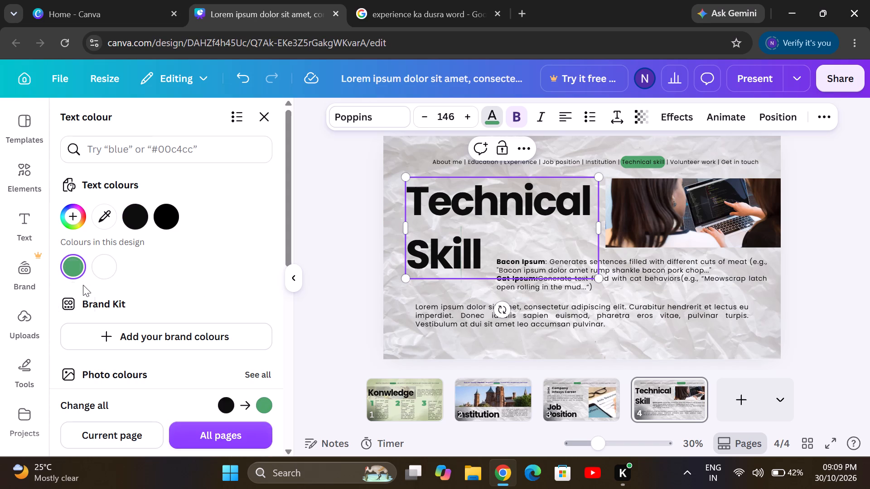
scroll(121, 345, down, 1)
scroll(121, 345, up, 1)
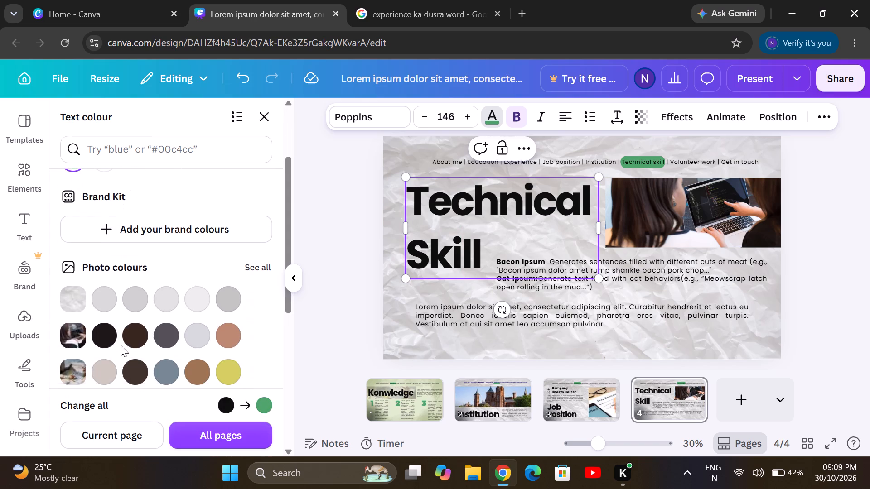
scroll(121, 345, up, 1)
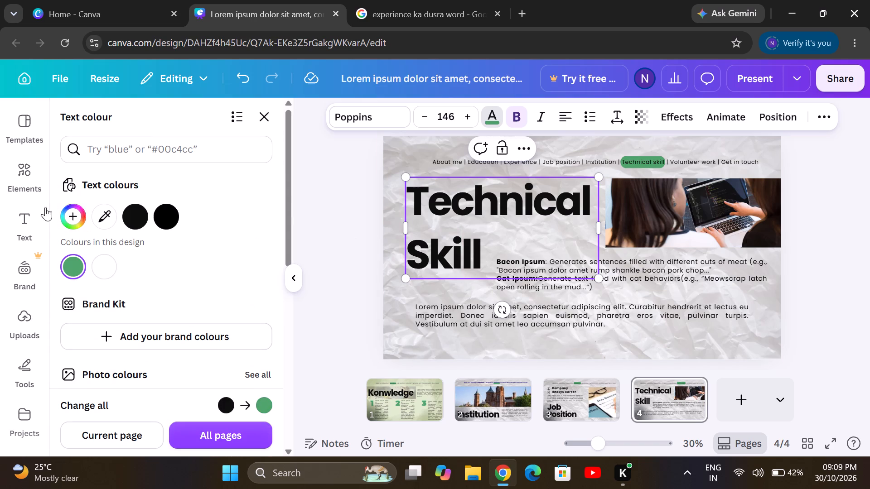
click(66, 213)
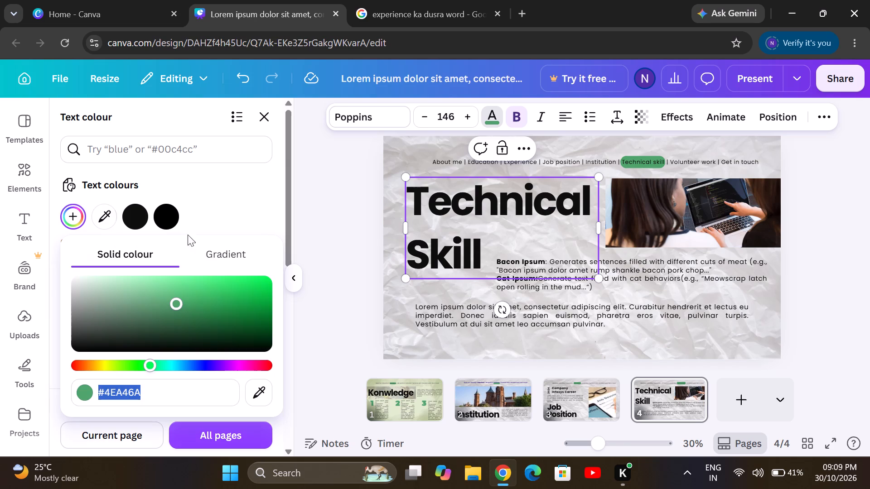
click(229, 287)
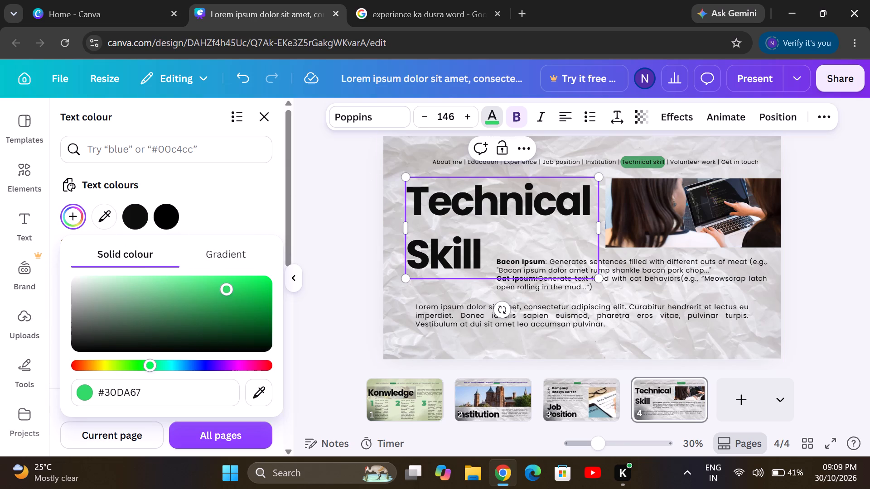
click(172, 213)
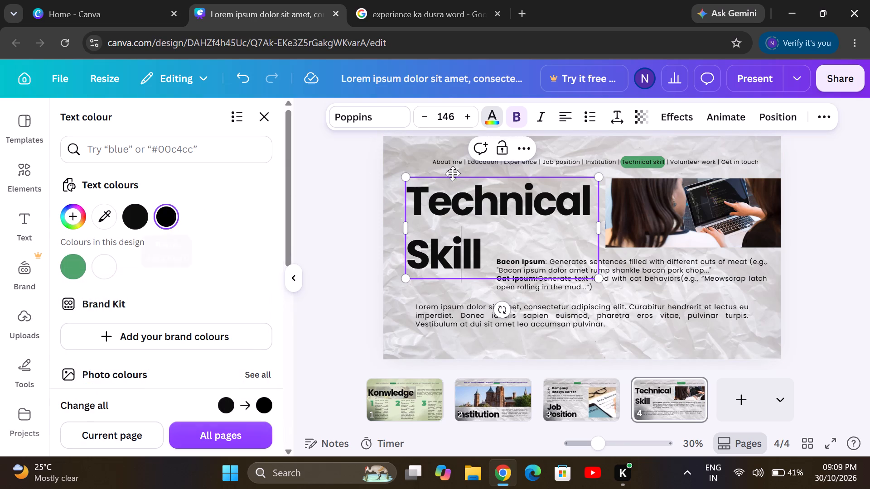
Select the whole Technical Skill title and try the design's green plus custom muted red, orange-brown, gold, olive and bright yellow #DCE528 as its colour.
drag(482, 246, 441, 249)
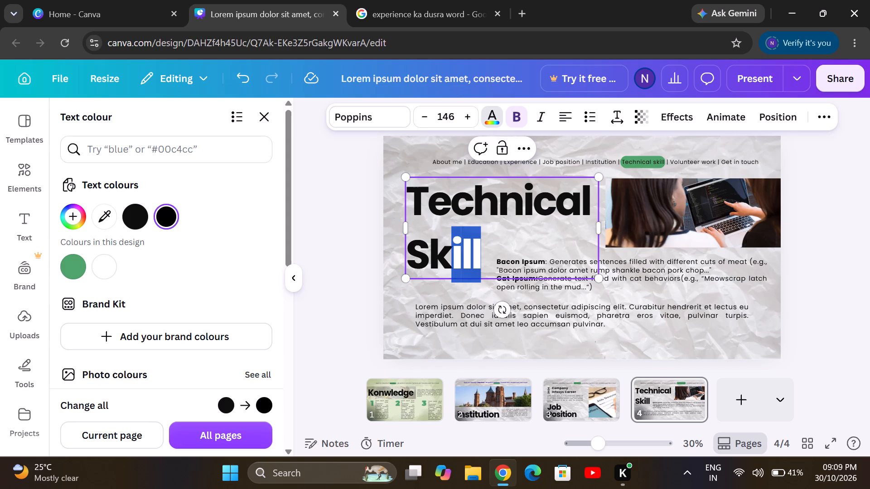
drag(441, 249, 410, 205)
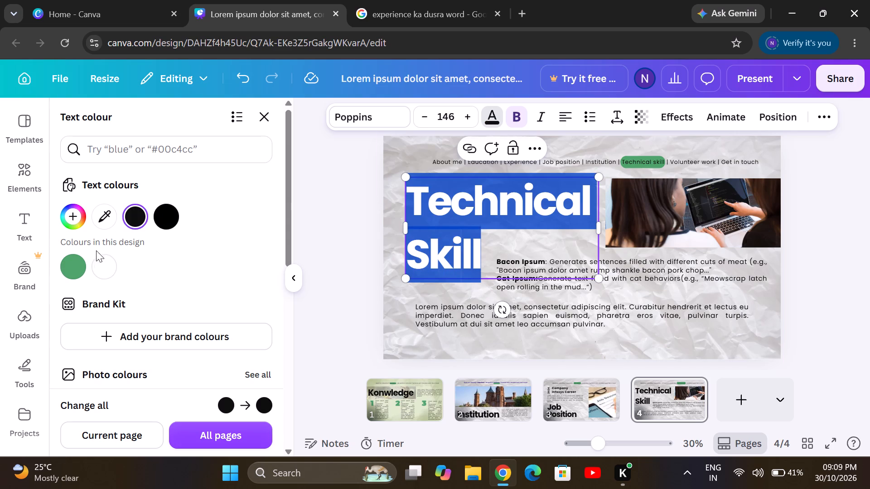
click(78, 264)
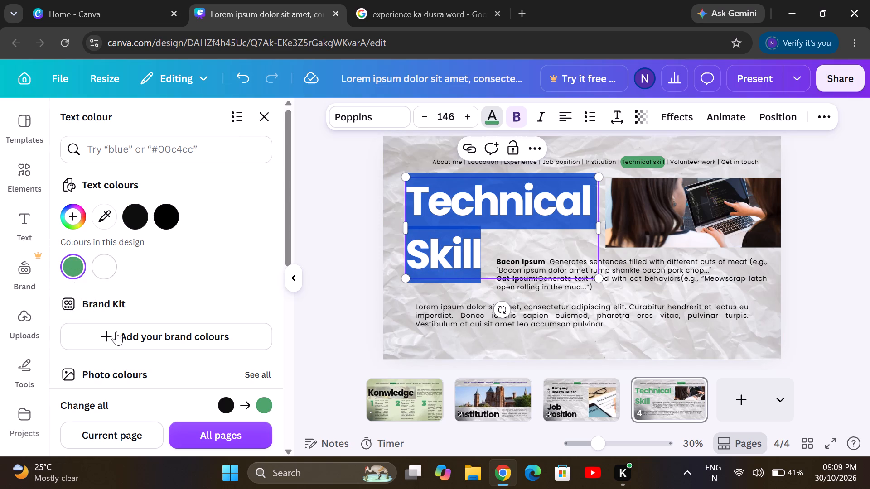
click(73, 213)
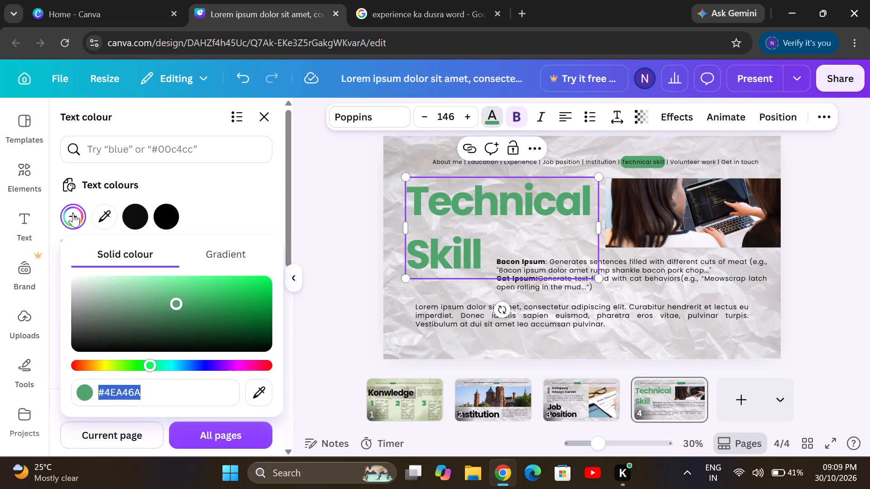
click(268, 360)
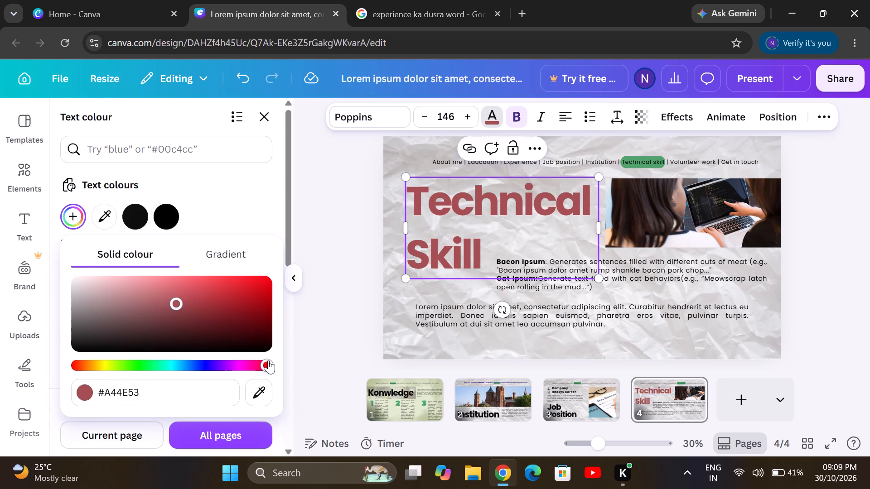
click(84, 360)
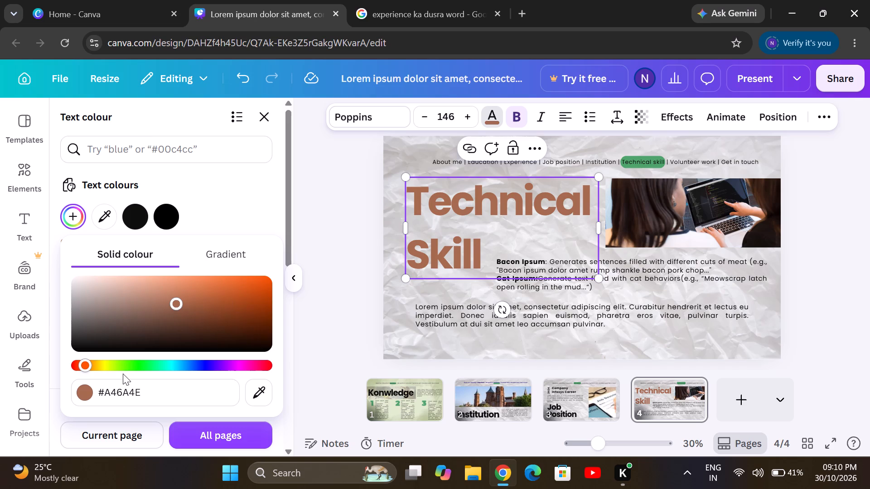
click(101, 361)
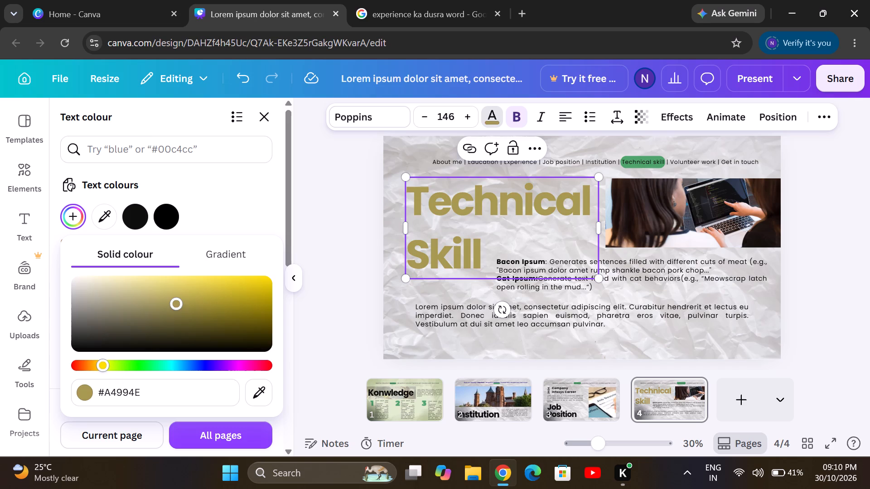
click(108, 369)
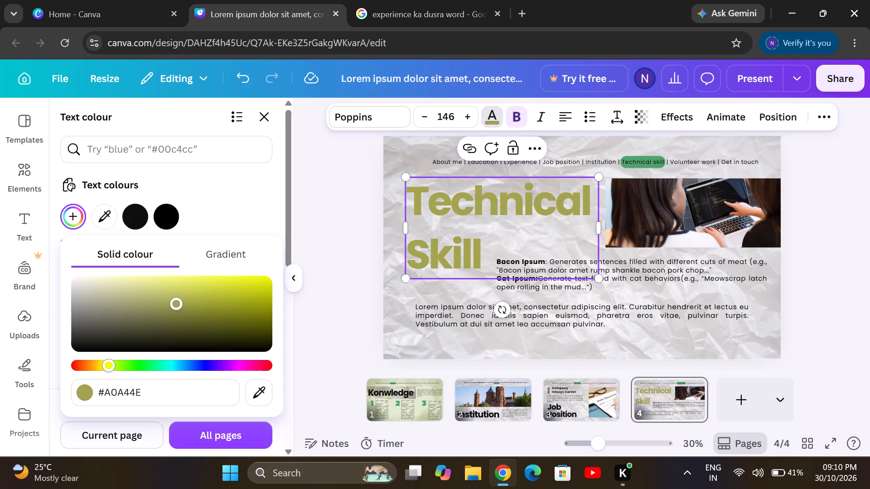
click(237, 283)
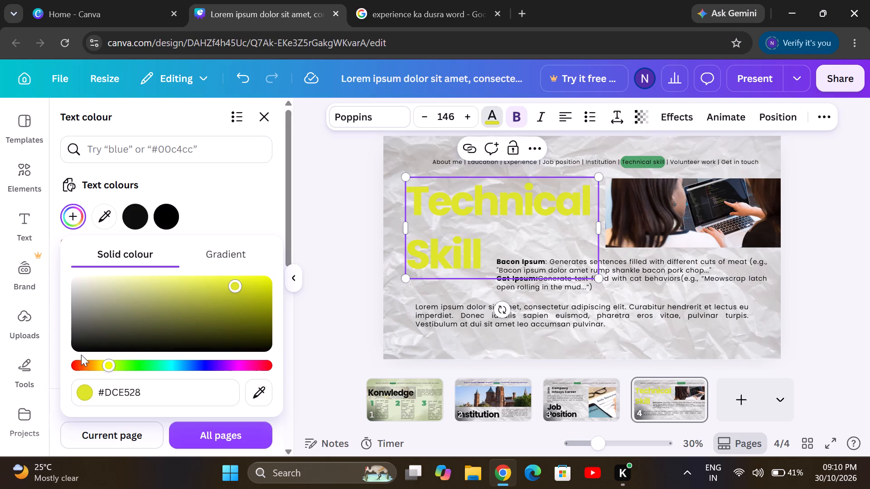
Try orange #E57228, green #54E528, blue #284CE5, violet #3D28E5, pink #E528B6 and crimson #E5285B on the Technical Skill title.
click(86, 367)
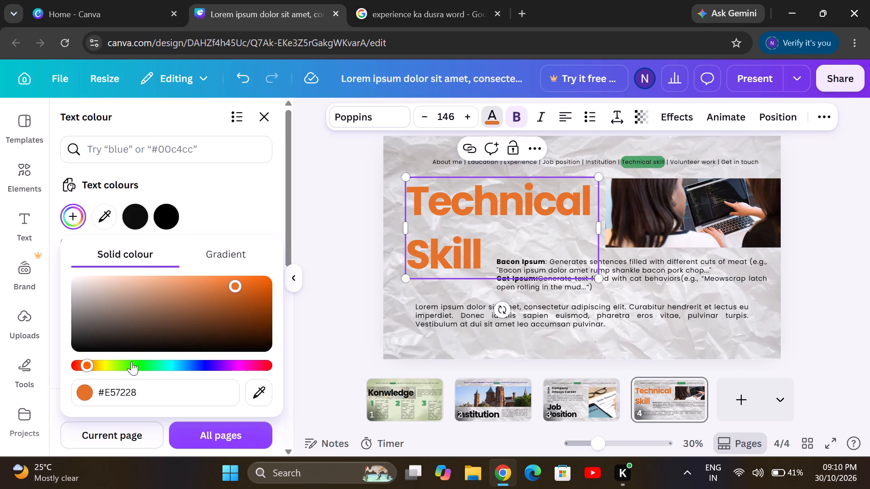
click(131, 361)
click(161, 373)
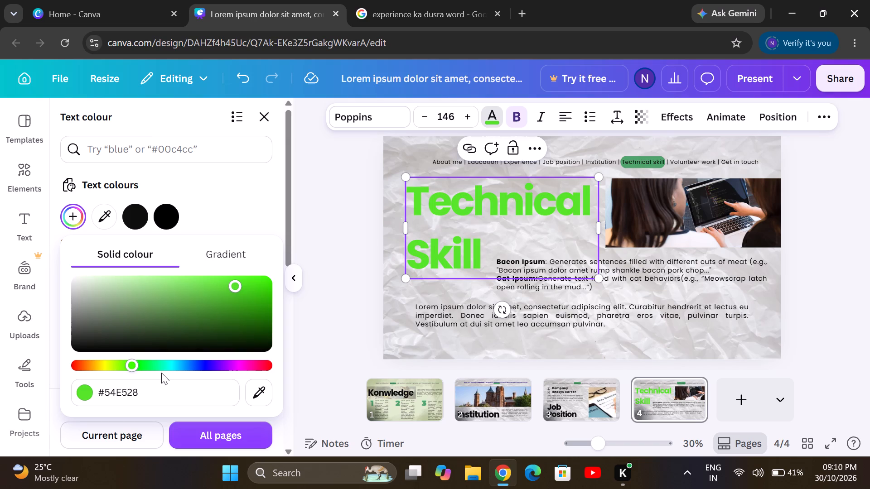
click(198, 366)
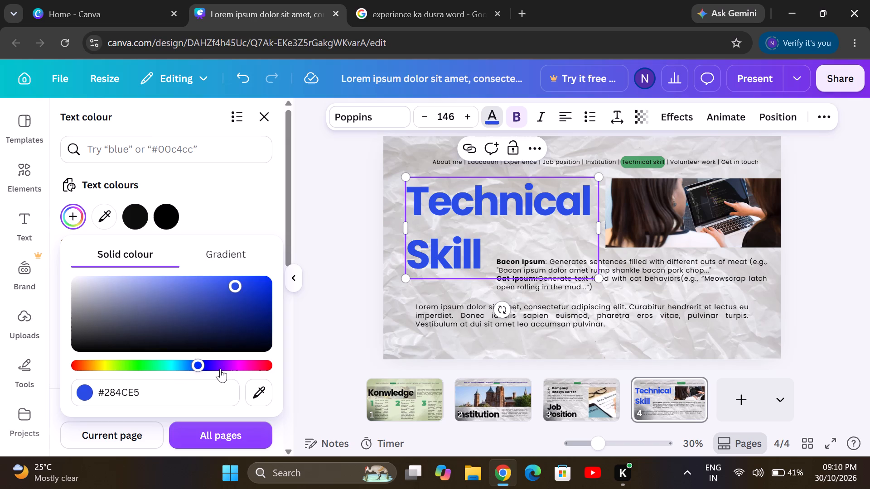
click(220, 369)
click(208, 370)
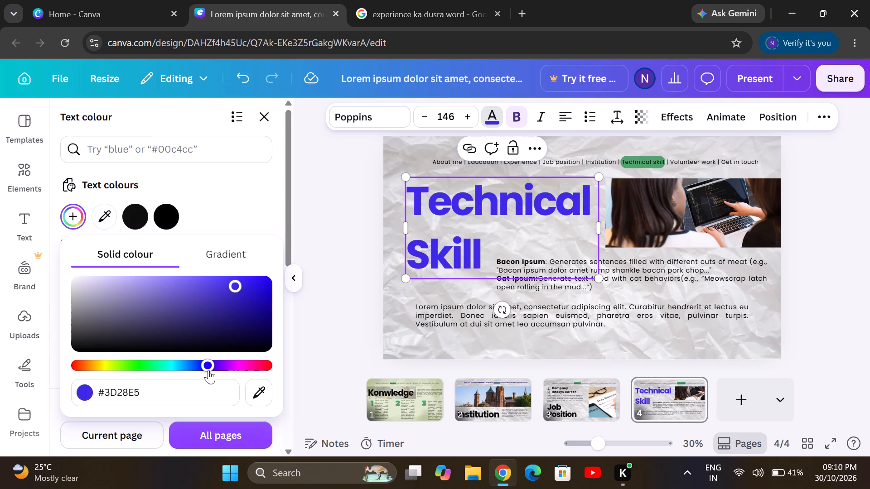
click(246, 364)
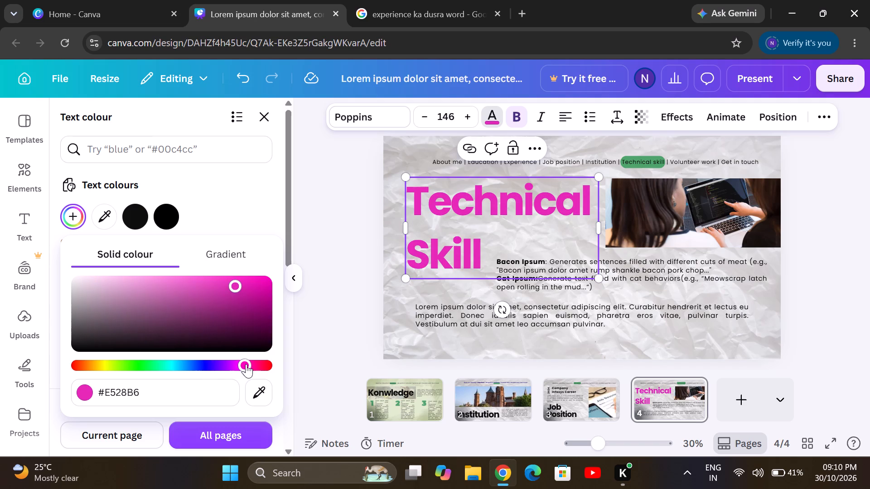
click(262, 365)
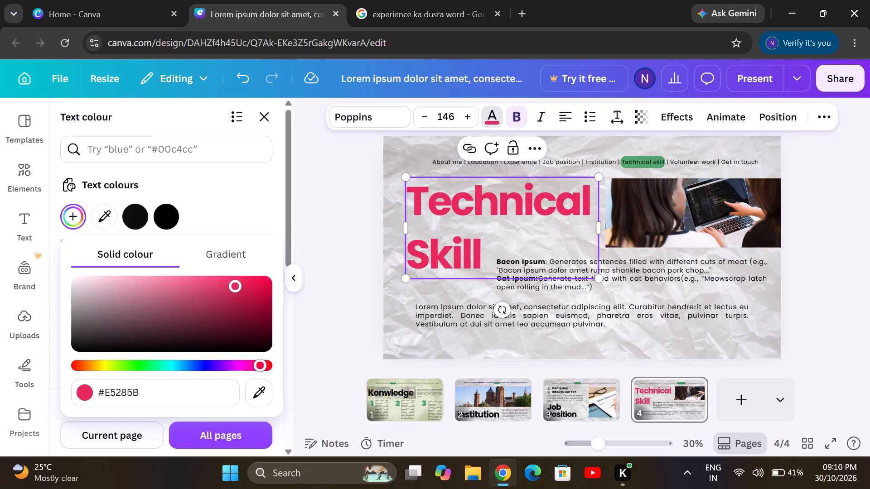
Set the whole Technical Skill title to bright red #E71608 and leave the text editing.
click(75, 365)
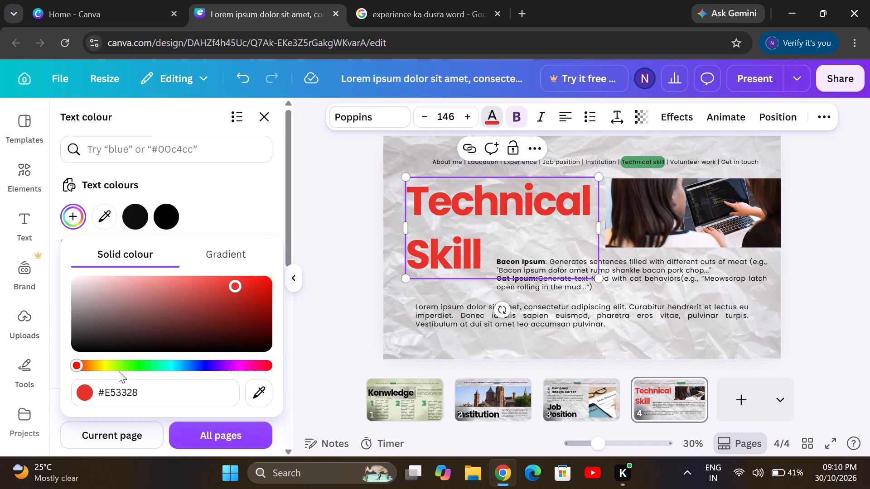
click(266, 284)
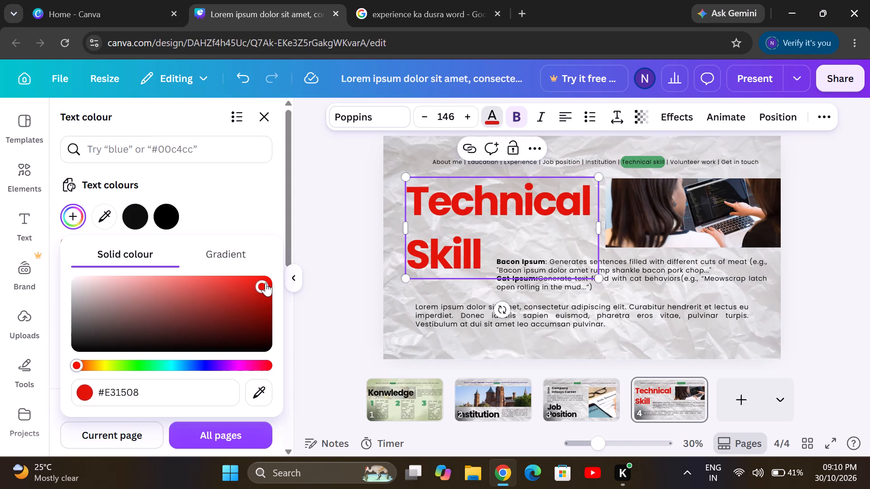
click(266, 283)
click(308, 242)
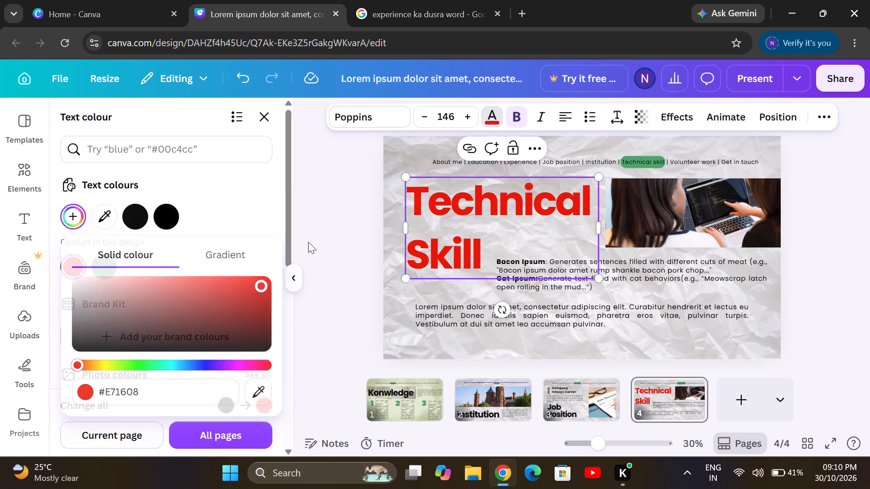
click(433, 238)
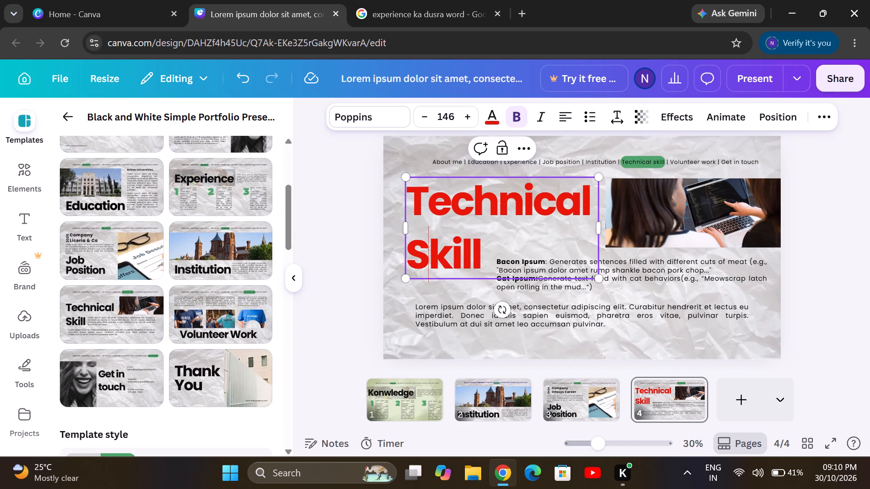
click(402, 316)
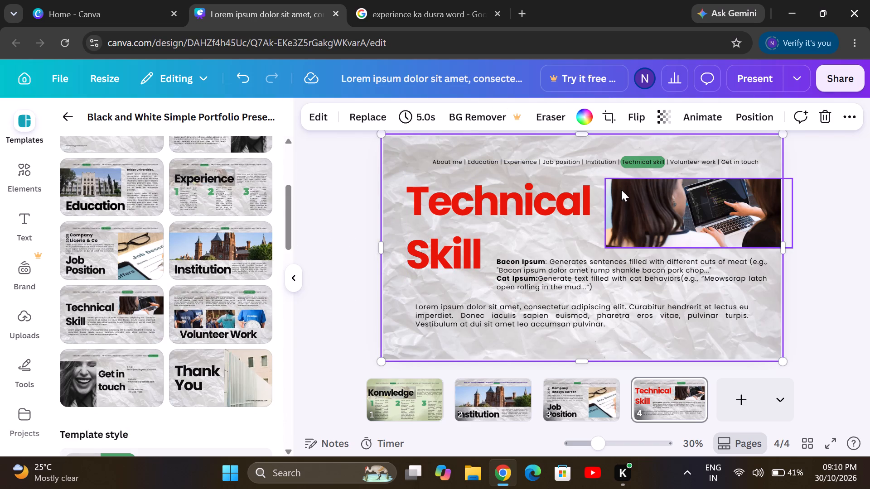
Move the laptop photo slightly left and down over the end of the word Technical and shrink it to about 90 percent.
drag(621, 190, 599, 197)
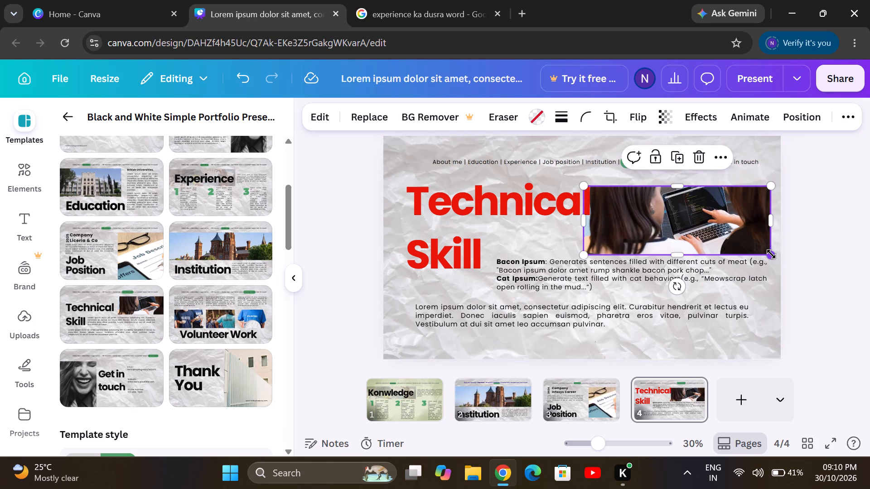
drag(771, 254, 751, 246)
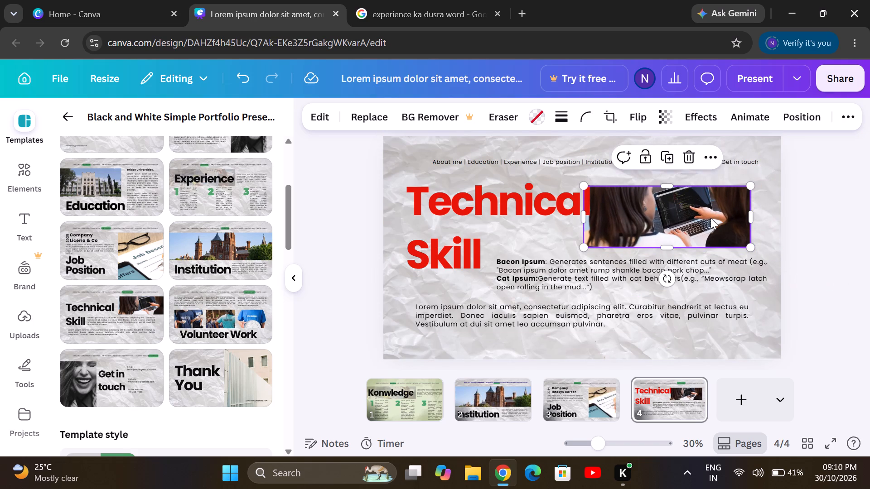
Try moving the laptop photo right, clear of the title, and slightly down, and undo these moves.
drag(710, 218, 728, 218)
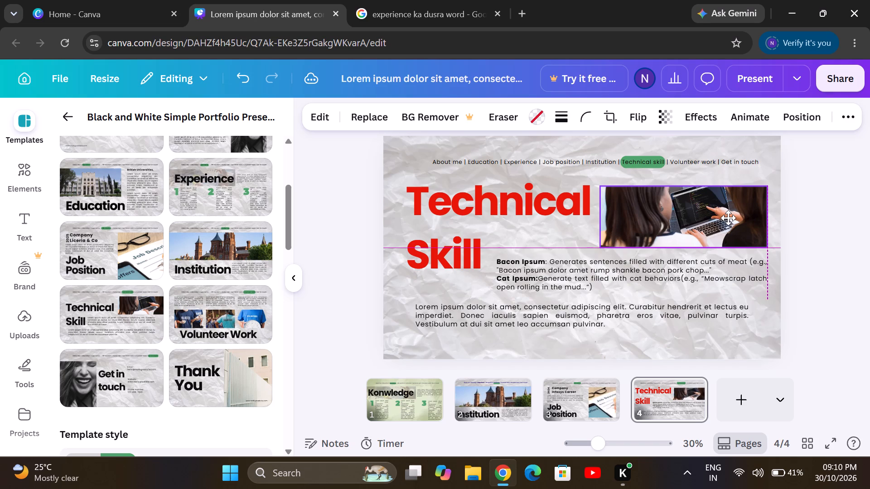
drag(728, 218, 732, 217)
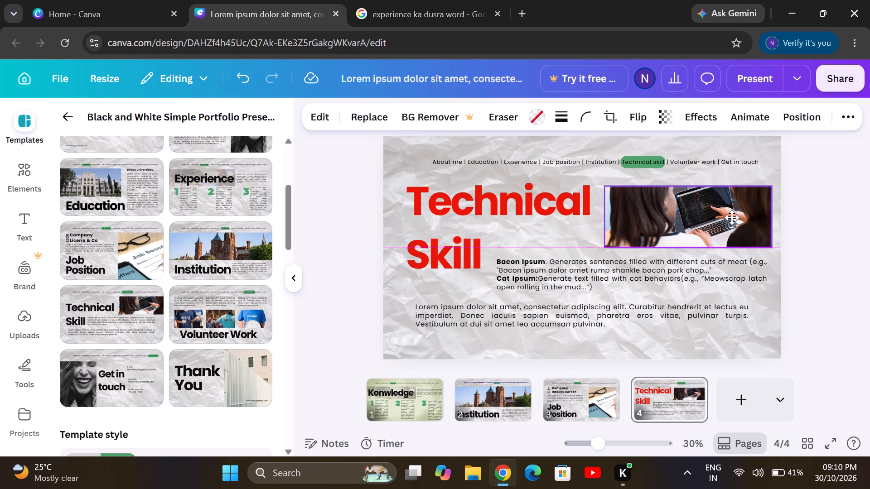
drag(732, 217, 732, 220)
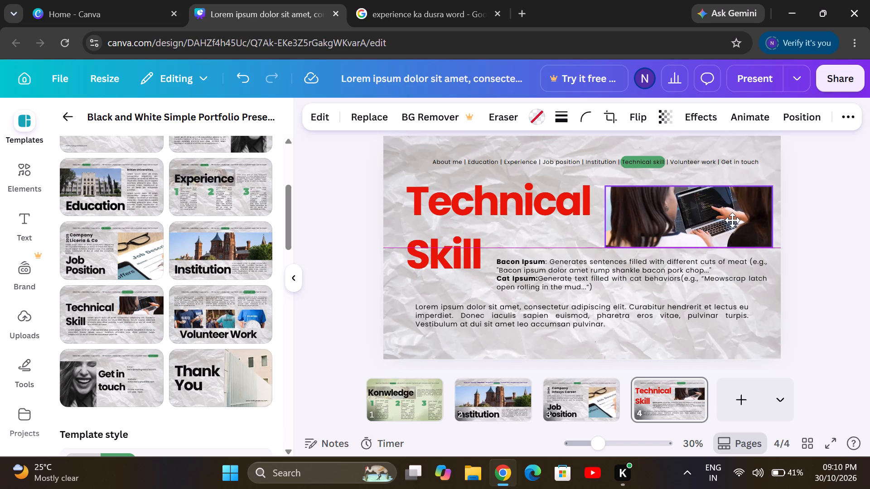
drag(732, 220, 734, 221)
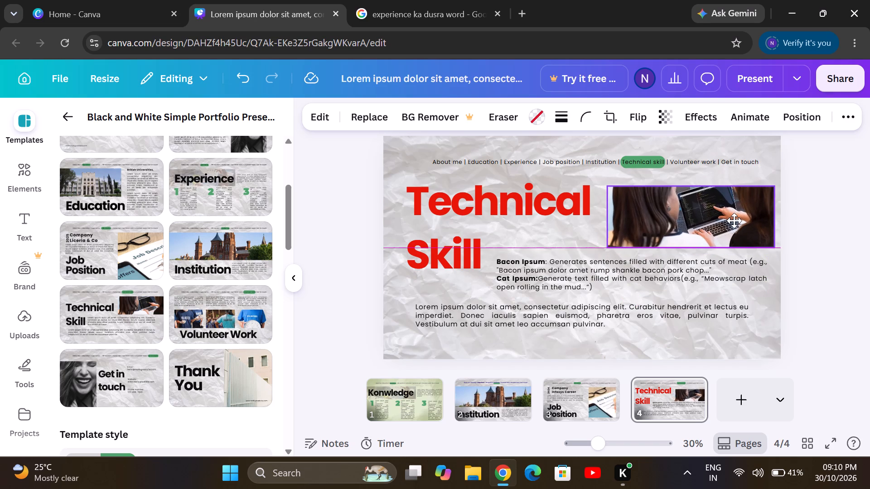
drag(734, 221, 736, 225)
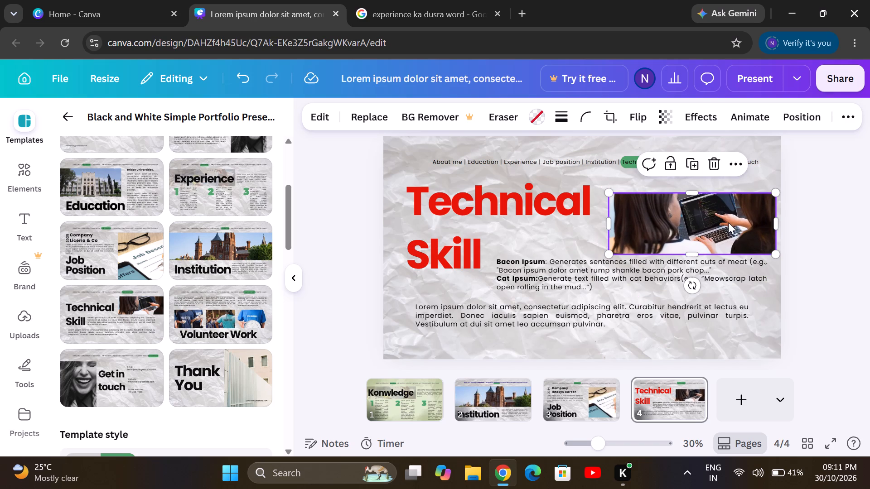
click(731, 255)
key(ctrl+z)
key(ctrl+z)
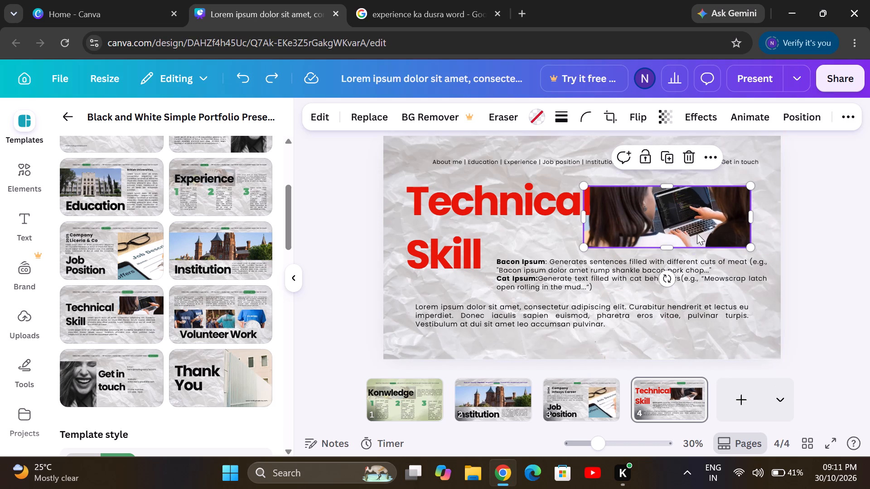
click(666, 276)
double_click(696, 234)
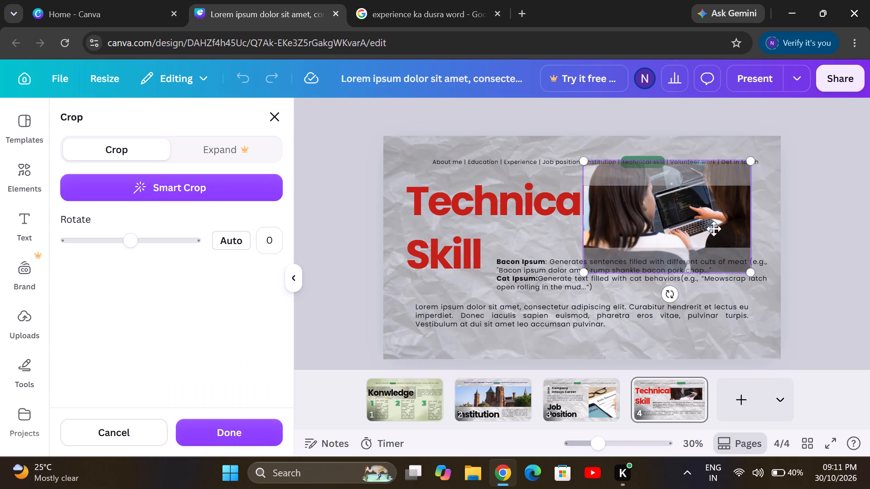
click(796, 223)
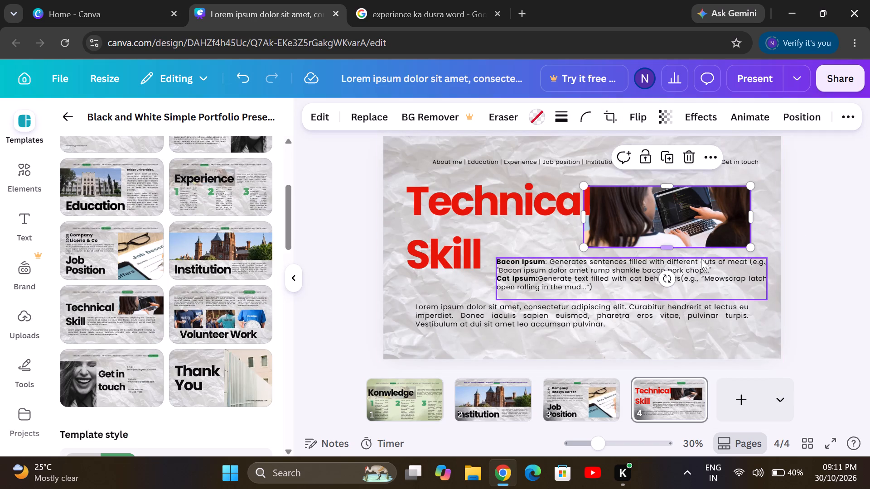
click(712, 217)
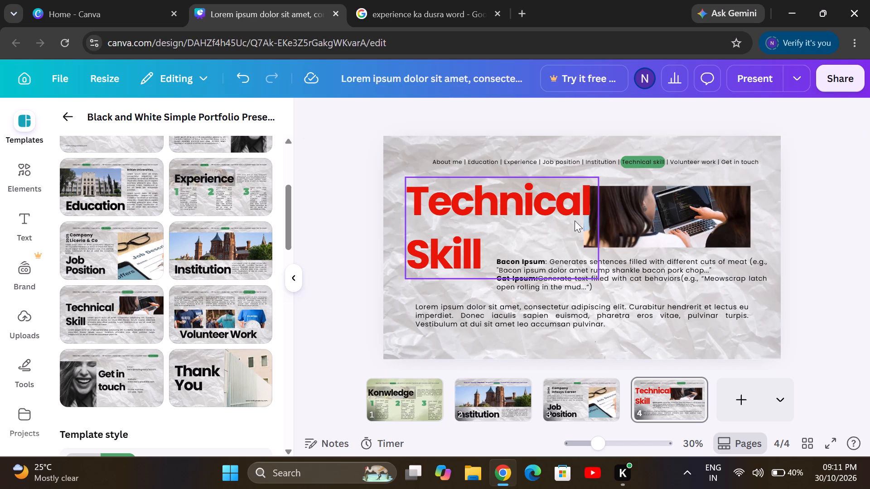
Move the laptop photo right, clear of the red title, and slightly up so its right edge lines up with the Bacon Ipsum text.
click(559, 226)
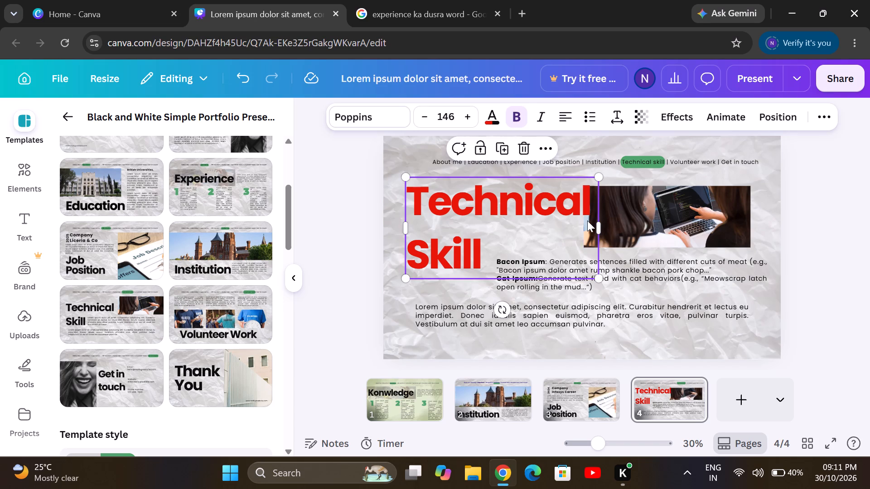
click(587, 221)
click(587, 221)
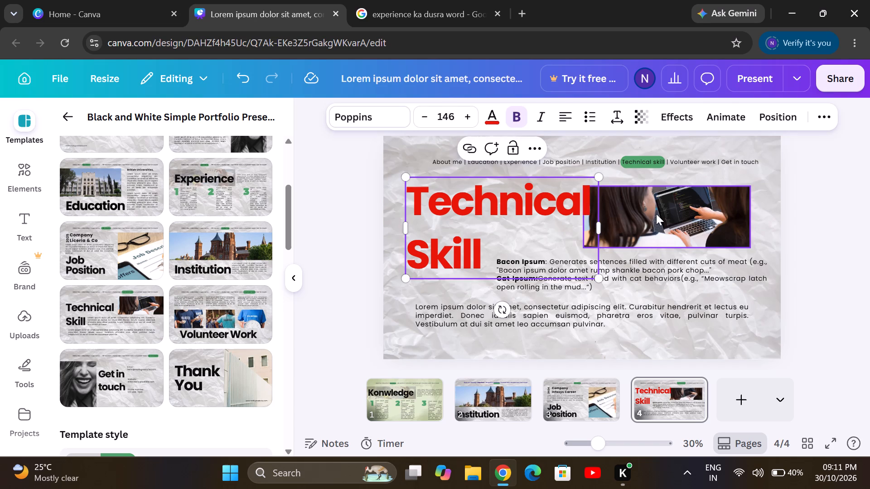
drag(656, 214, 675, 212)
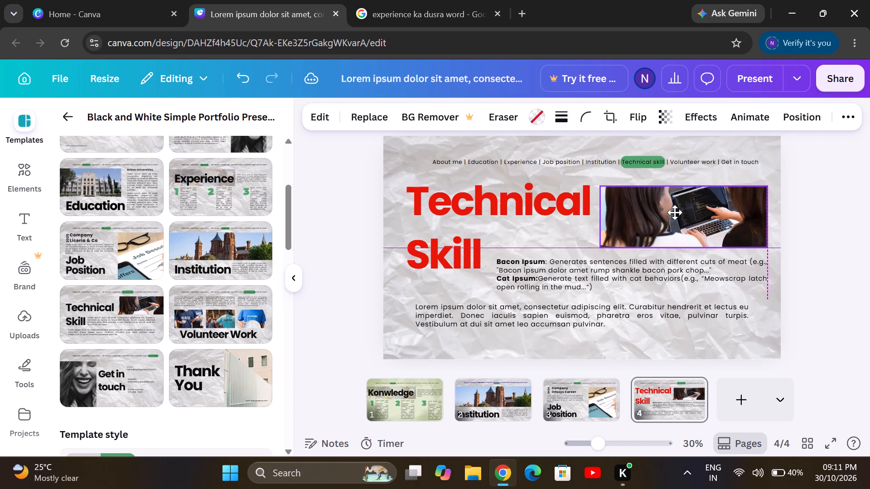
drag(675, 212, 677, 209)
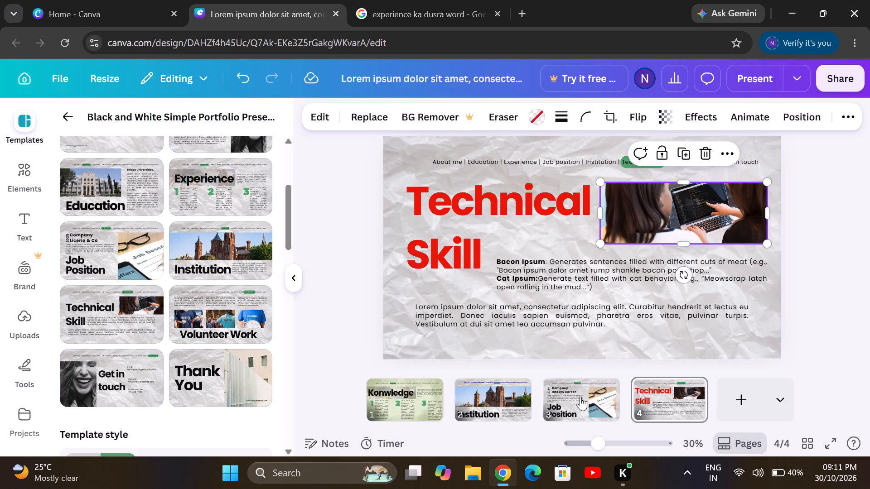
On the Institution page, try bright red #E71608 on the title, and set it to vivid blue #084DE7.
click(476, 408)
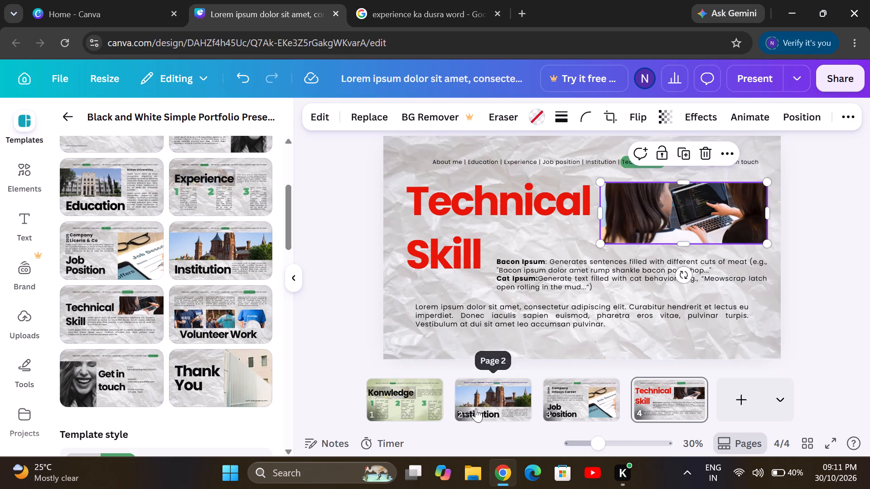
double_click(446, 334)
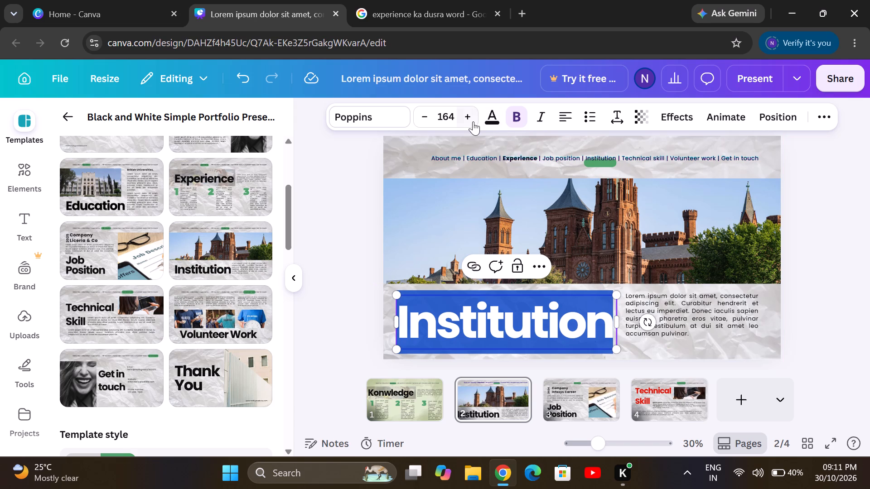
click(491, 124)
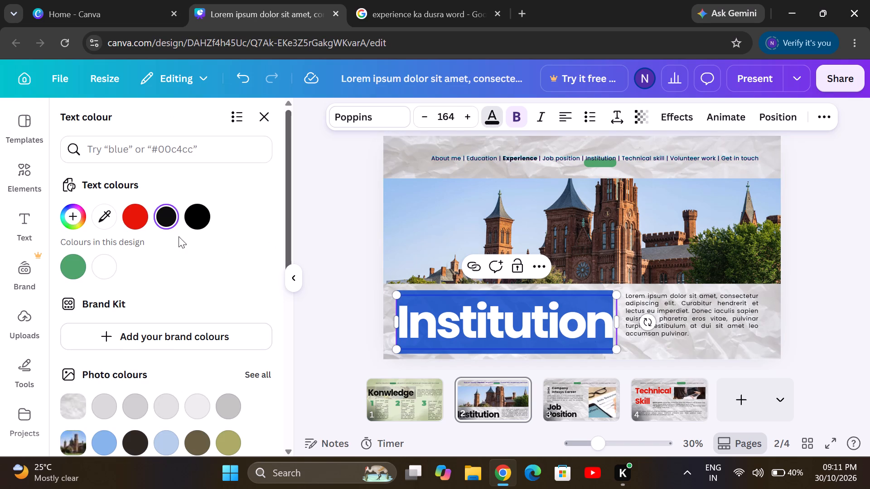
click(139, 218)
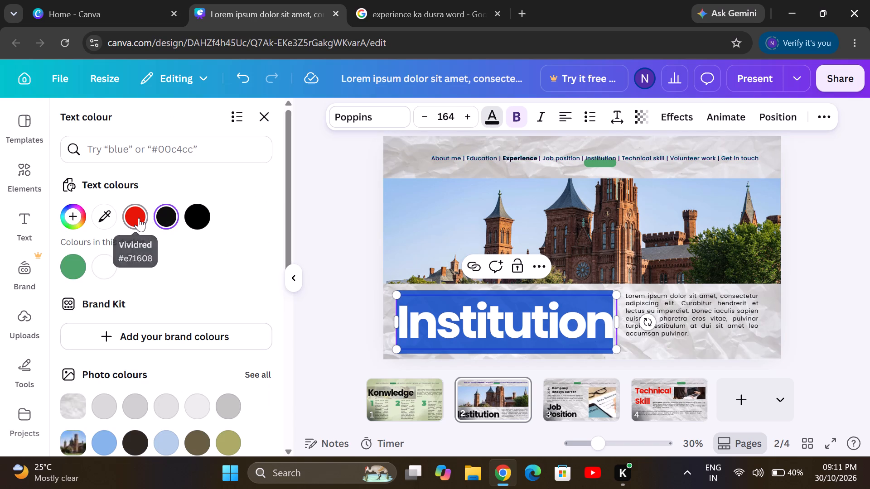
click(68, 222)
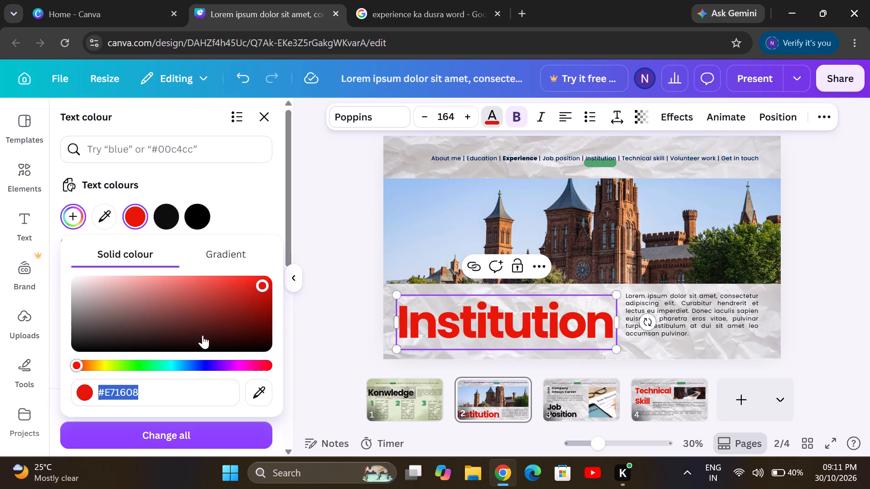
click(194, 360)
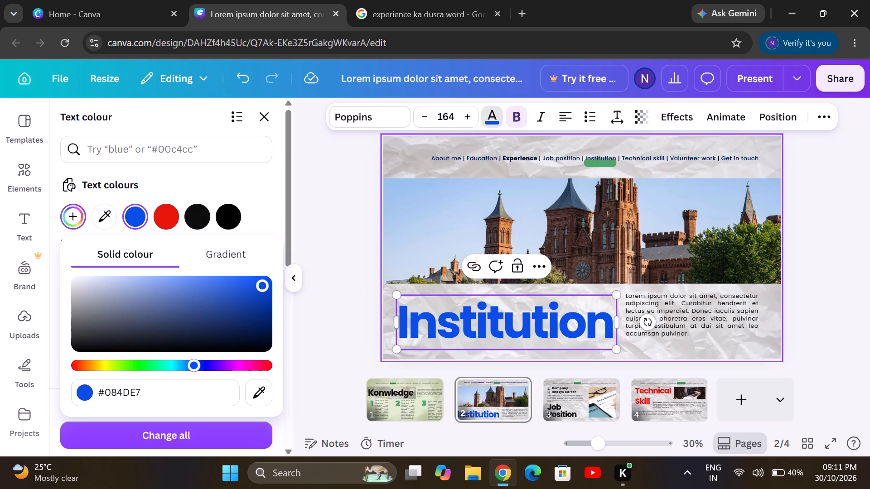
click(435, 321)
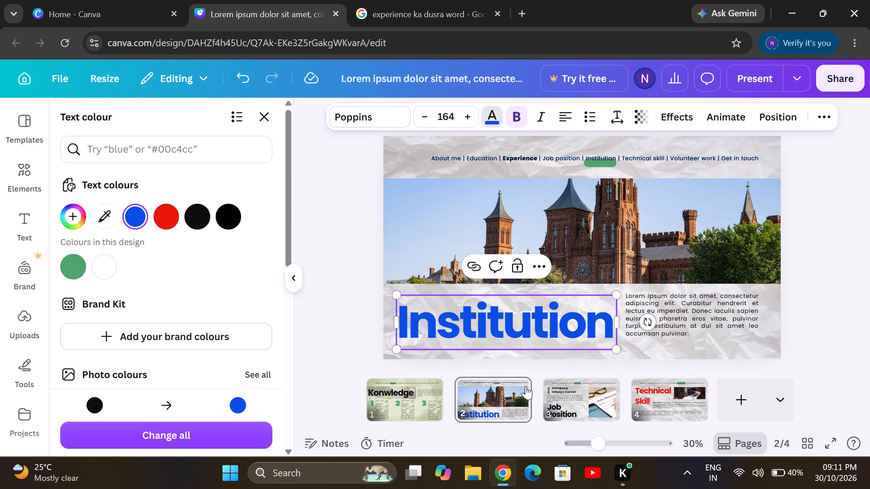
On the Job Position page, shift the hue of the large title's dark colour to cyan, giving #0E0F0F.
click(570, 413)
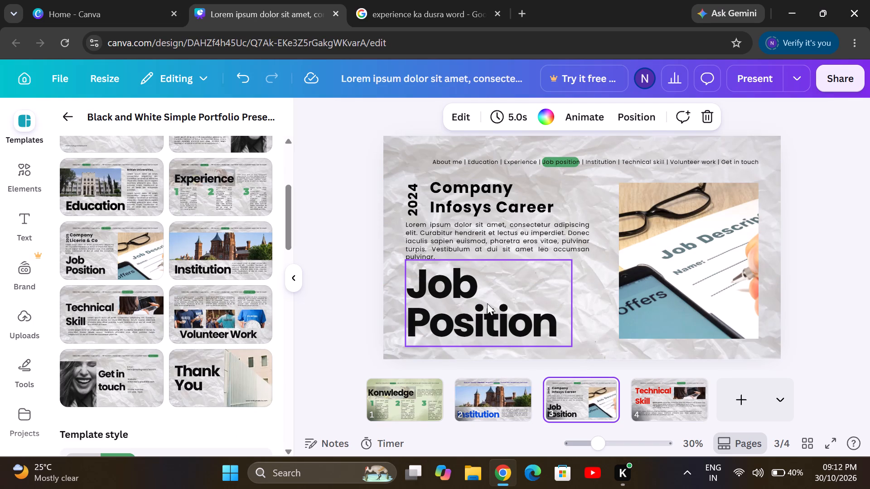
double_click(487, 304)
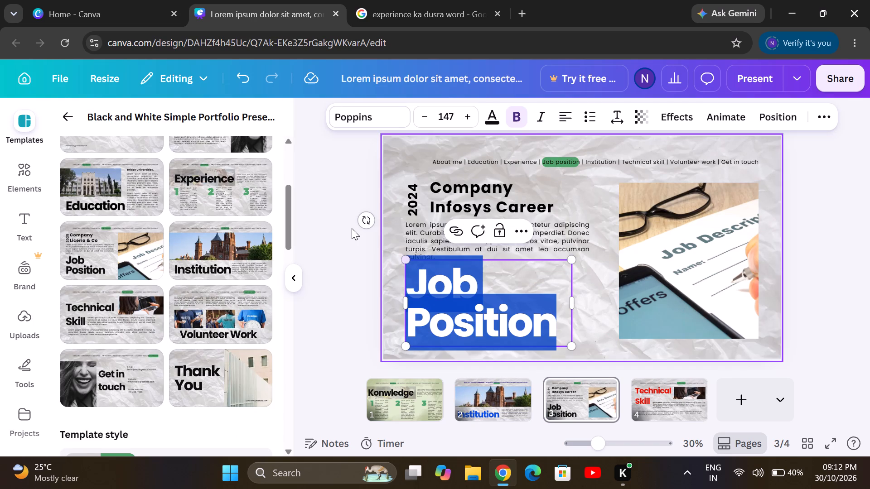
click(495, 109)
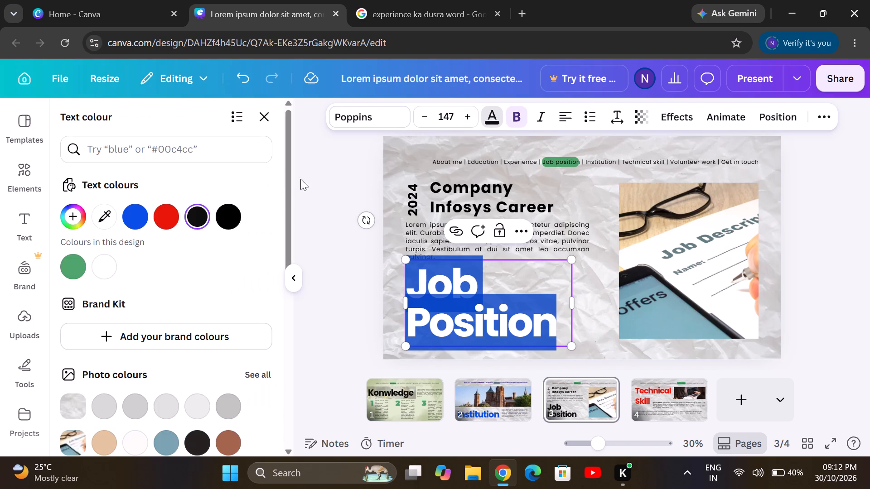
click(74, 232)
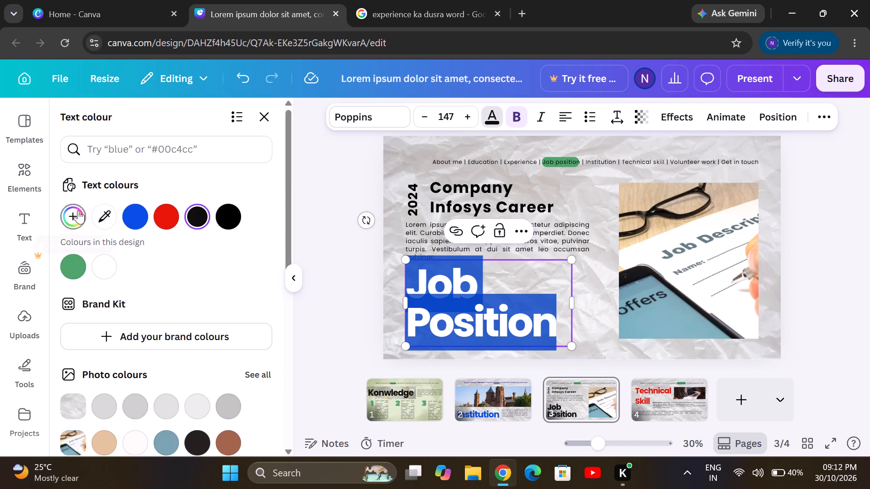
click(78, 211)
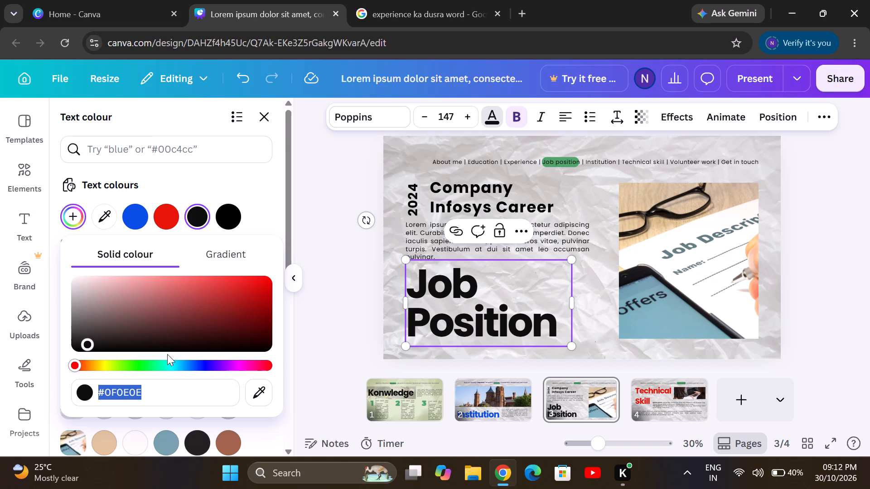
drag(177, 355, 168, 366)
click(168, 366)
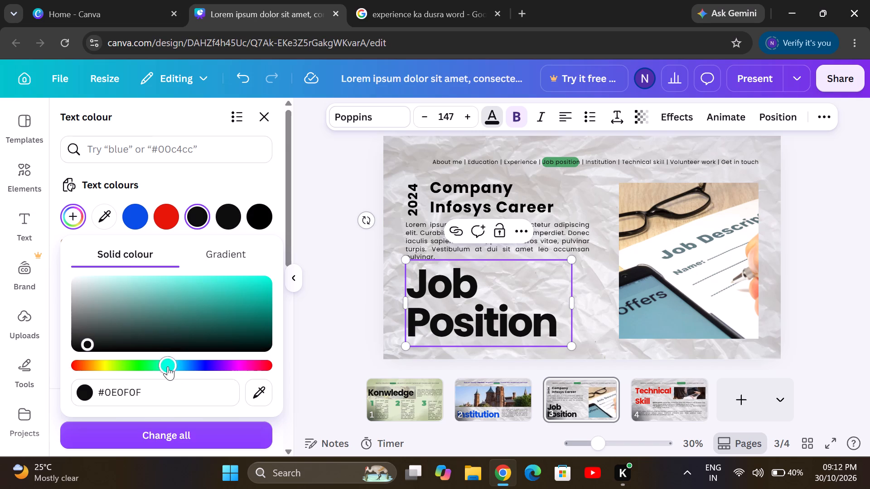
Select the whole Job Position title, try vivid blue #084DE7 on it, and set it to bright red #E71608.
drag(412, 321, 419, 322)
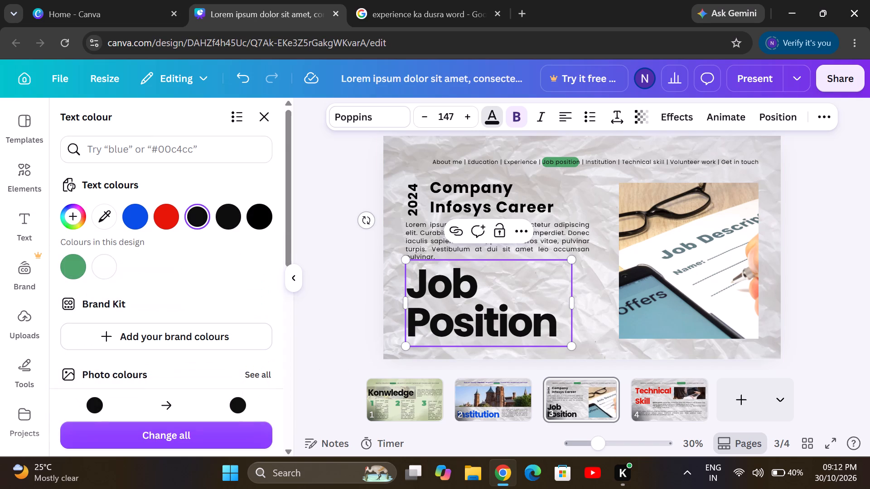
drag(419, 322, 578, 318)
drag(556, 327, 421, 305)
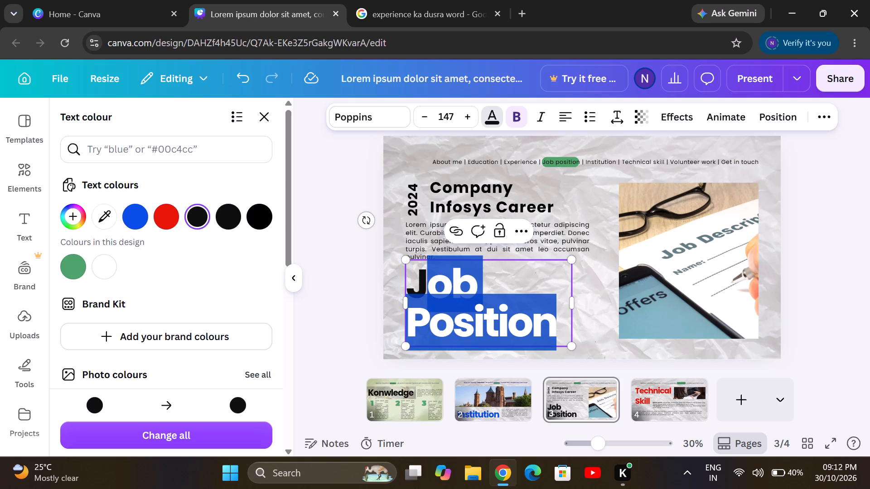
drag(421, 305, 395, 296)
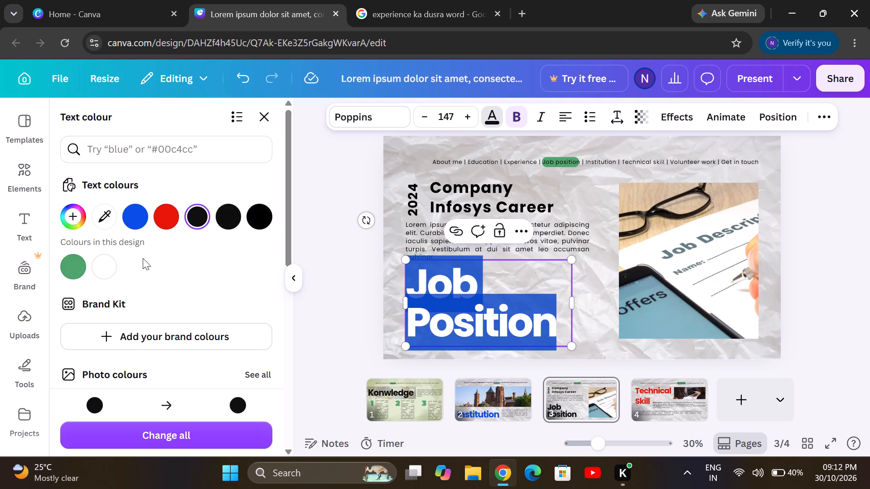
click(80, 221)
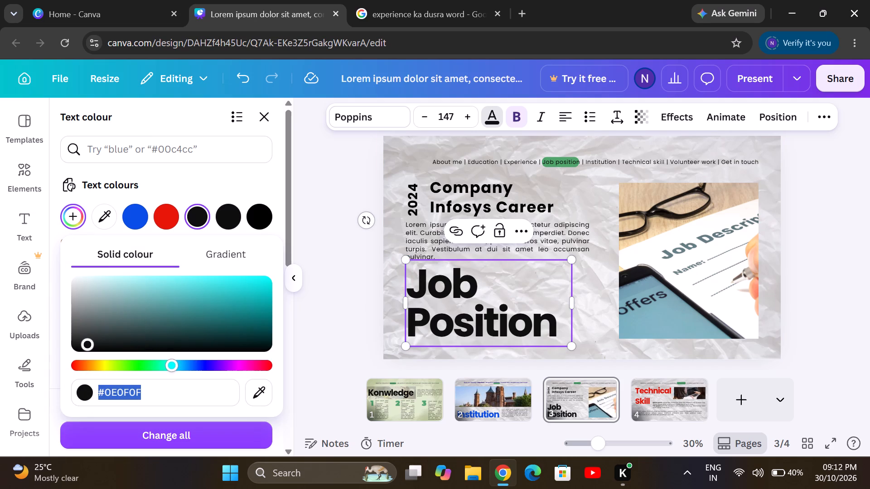
drag(410, 287, 422, 289)
click(422, 289)
drag(422, 289, 421, 289)
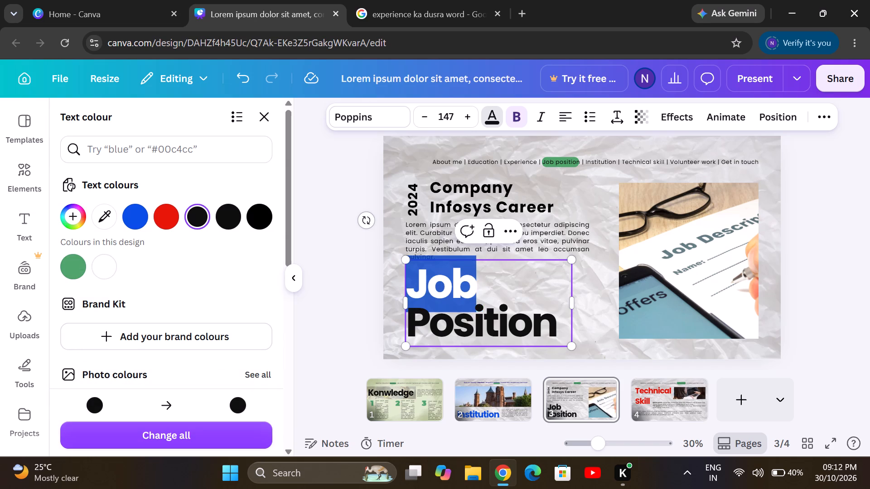
drag(421, 289, 478, 319)
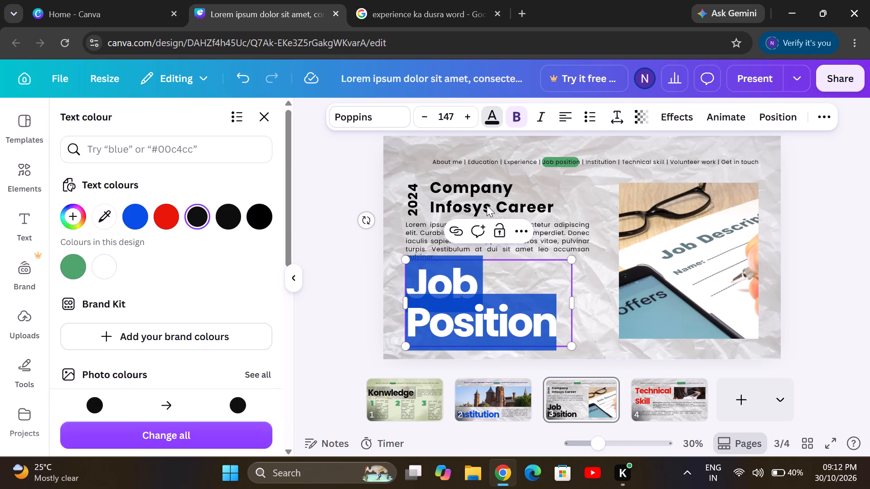
click(493, 118)
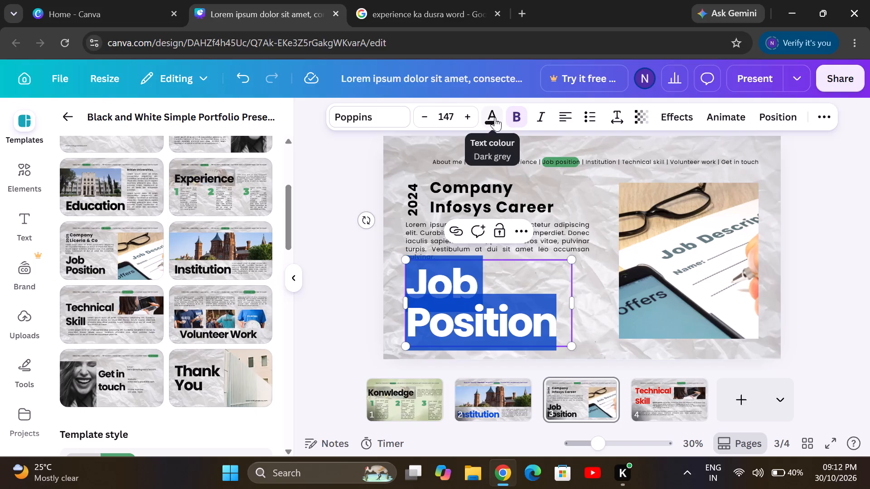
click(495, 117)
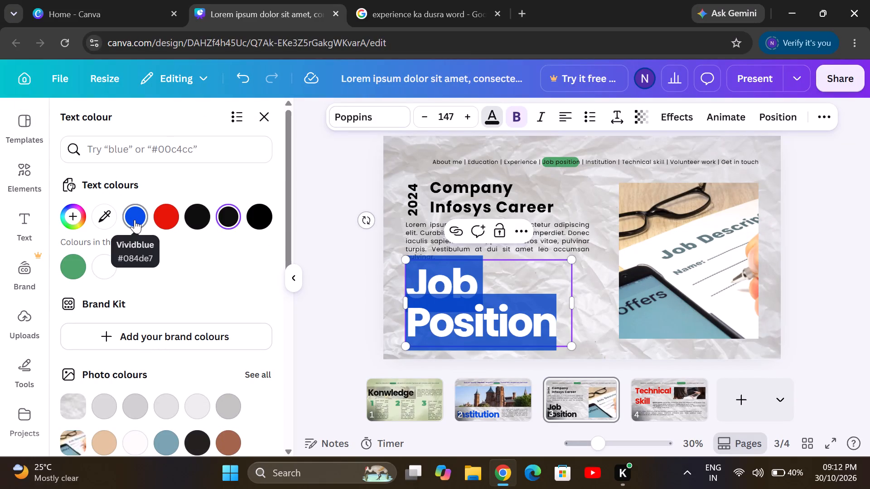
click(135, 220)
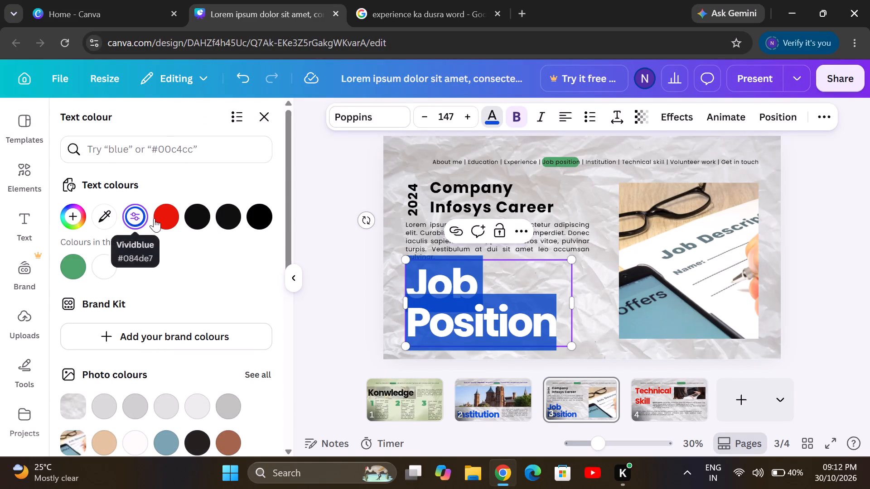
click(165, 214)
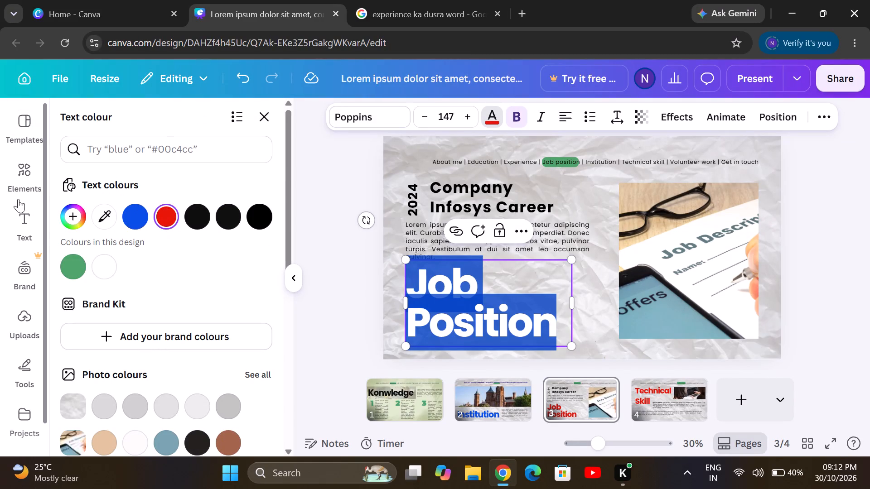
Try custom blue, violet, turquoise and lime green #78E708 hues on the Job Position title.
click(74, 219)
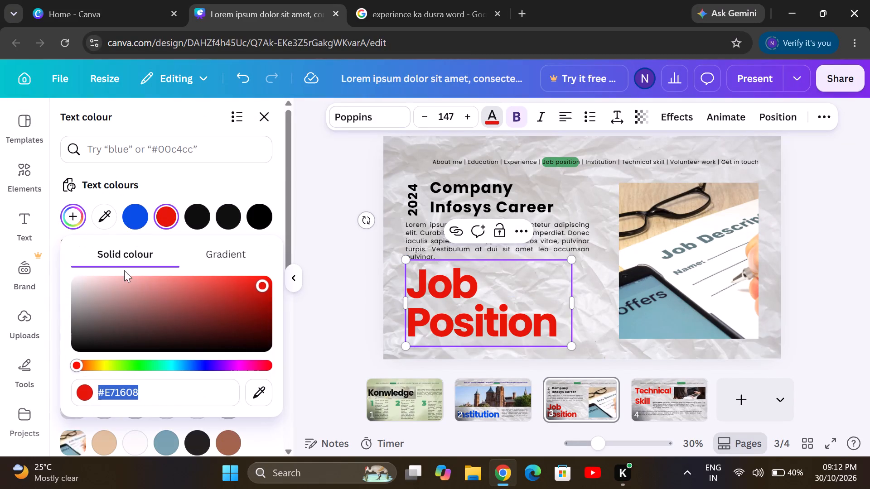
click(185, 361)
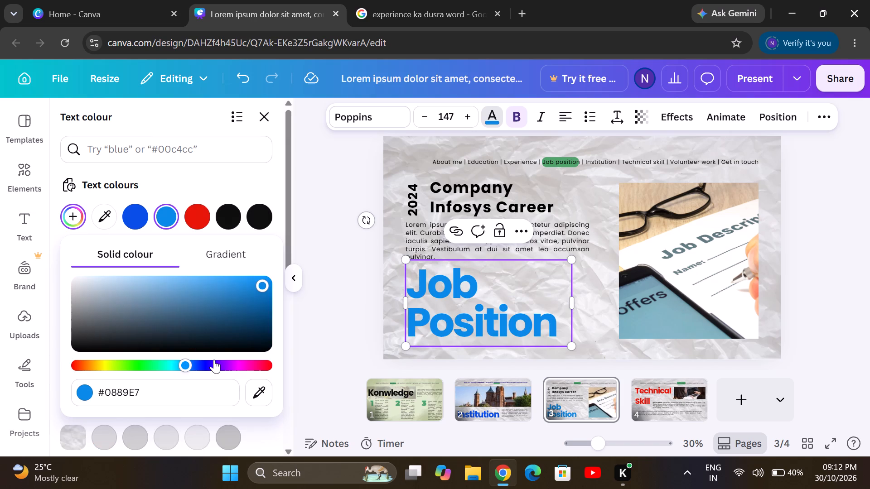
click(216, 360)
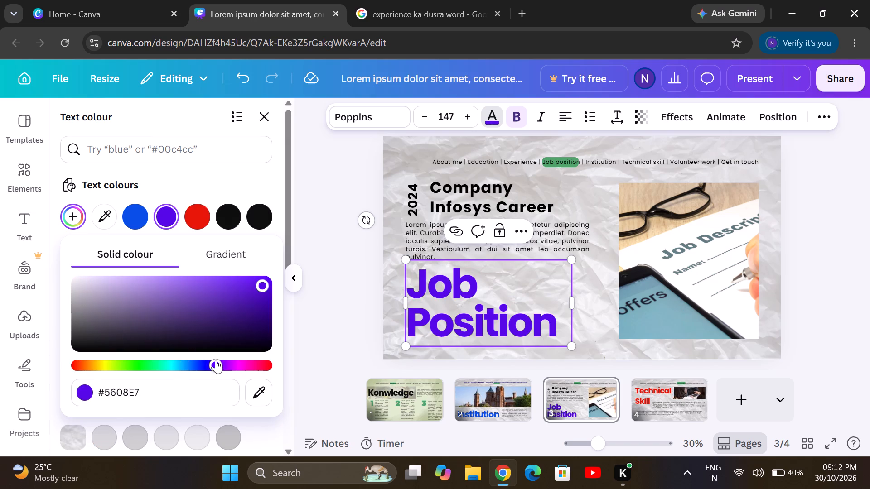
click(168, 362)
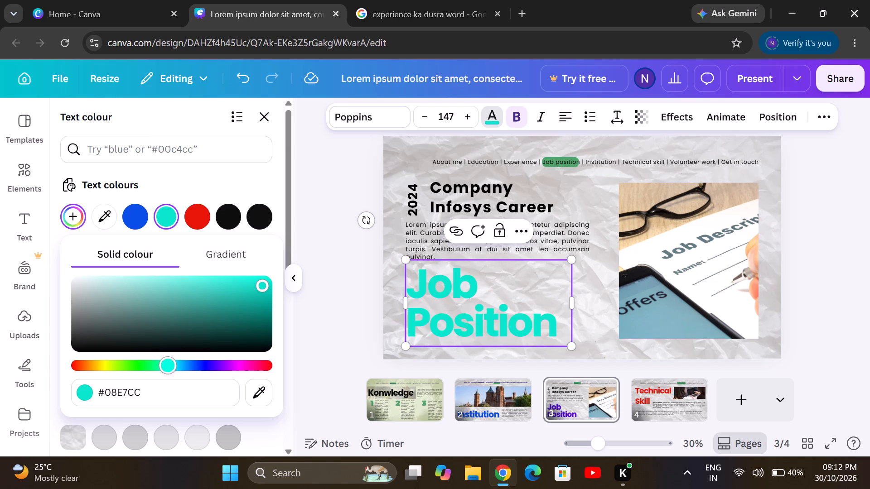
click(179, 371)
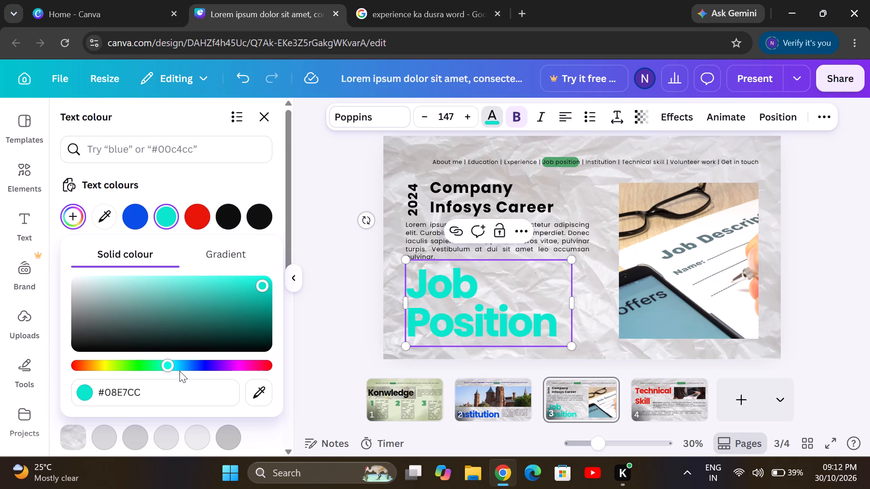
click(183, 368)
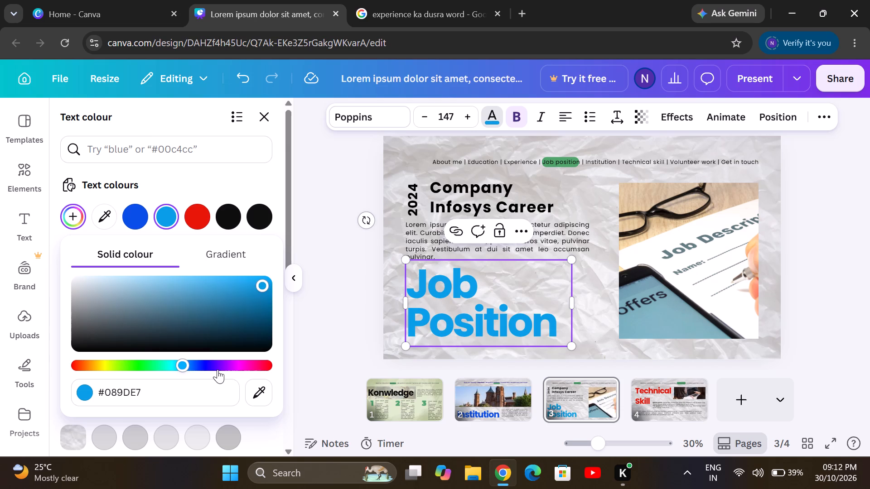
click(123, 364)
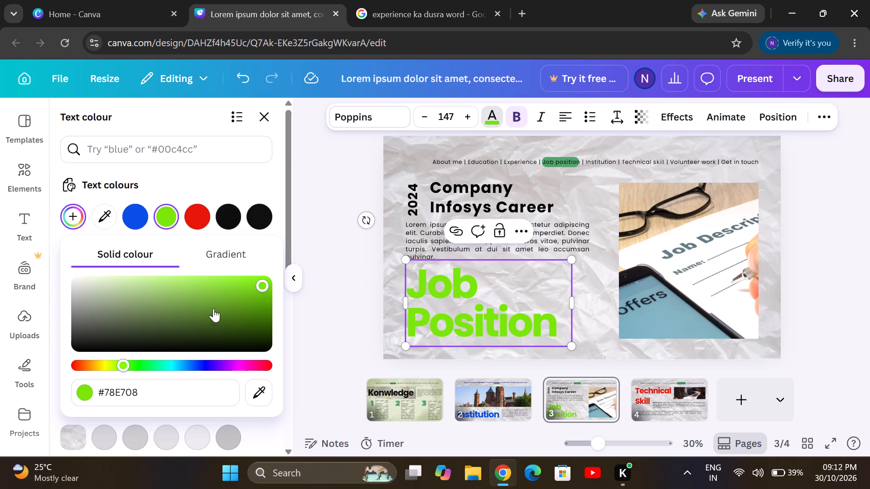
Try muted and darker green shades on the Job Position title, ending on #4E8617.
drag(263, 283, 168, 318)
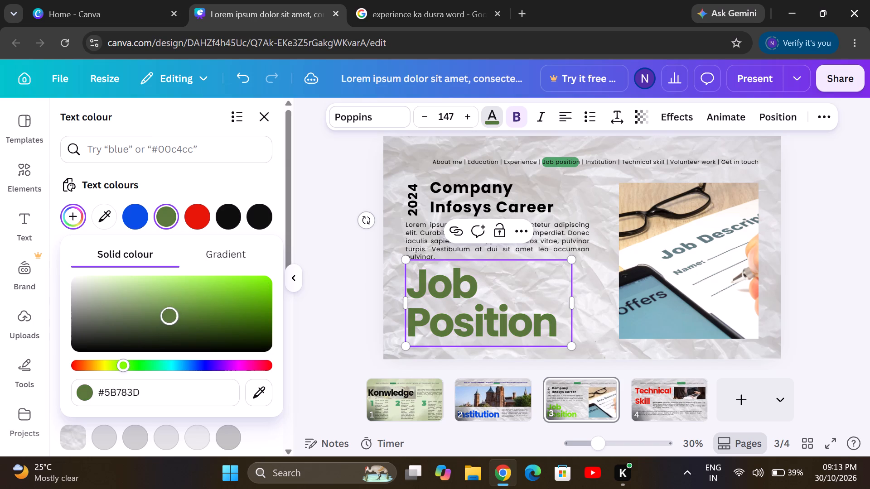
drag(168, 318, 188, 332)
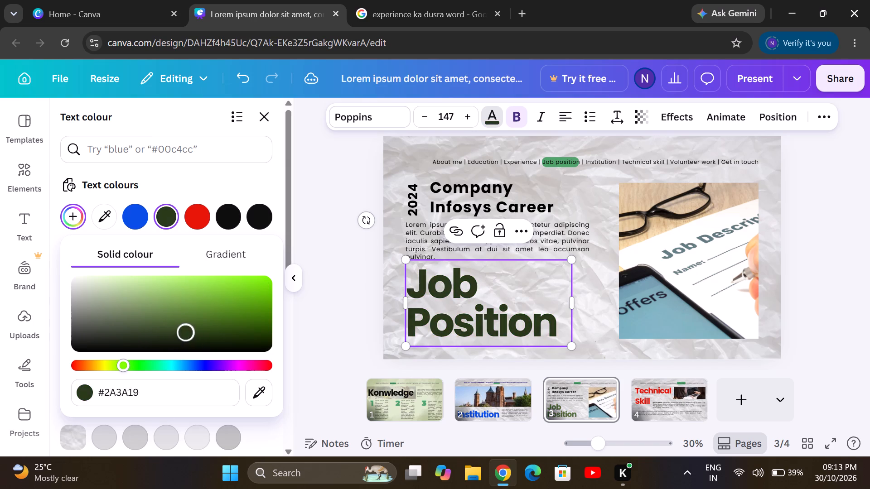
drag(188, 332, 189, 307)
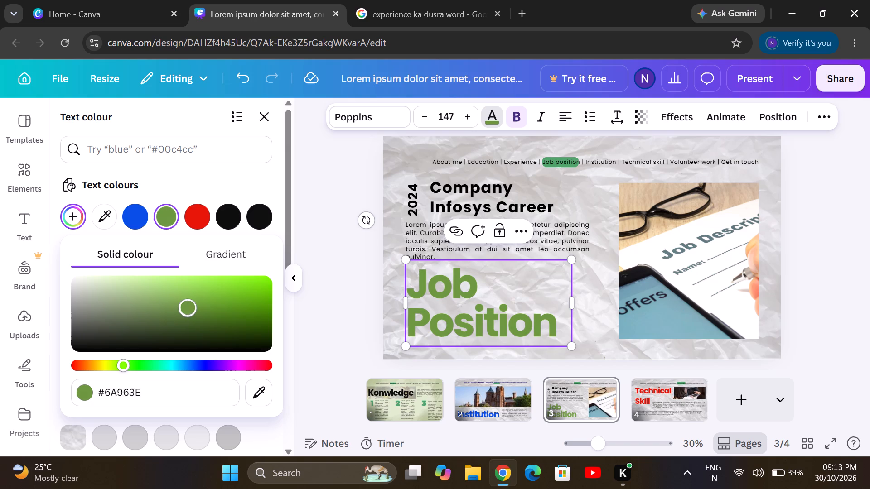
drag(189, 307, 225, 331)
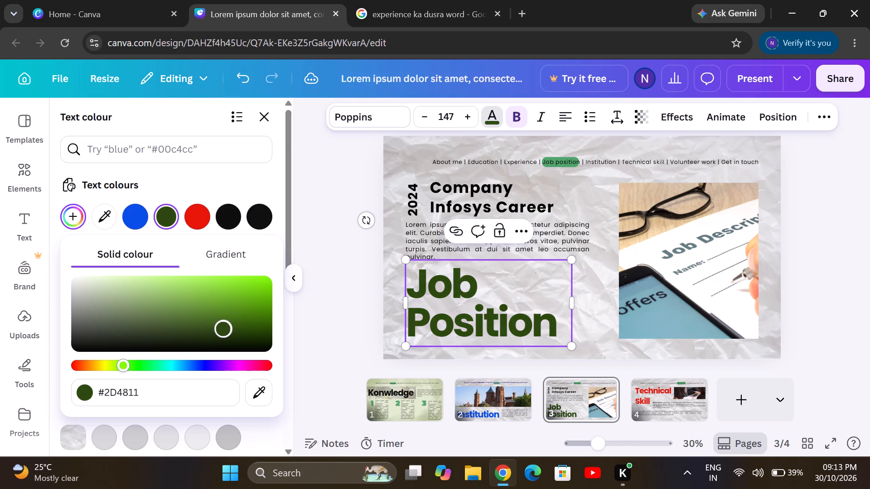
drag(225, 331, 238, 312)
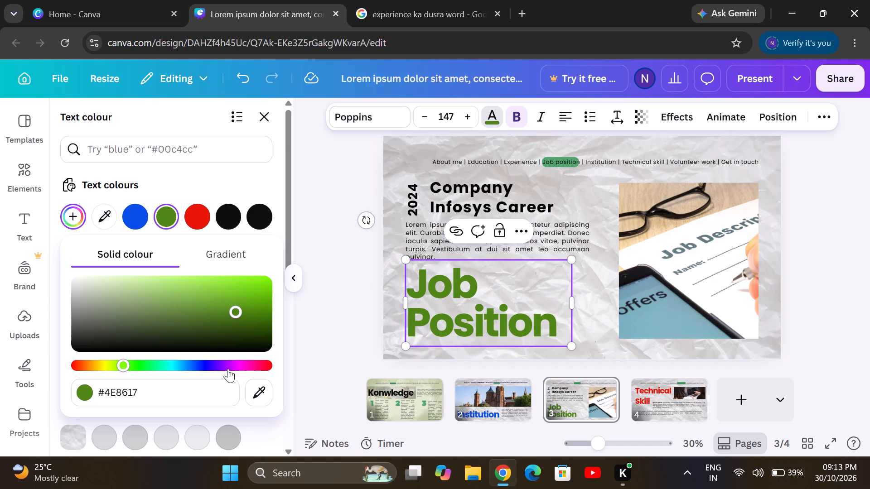
Shift the Job Position title's hue to cyan-blue and adjust its shade to deep teal #0E6C81.
click(178, 367)
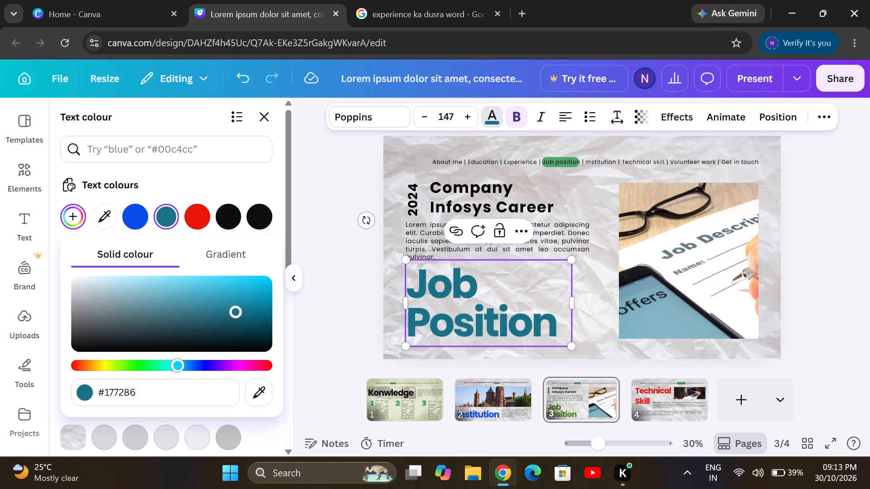
drag(231, 310, 246, 302)
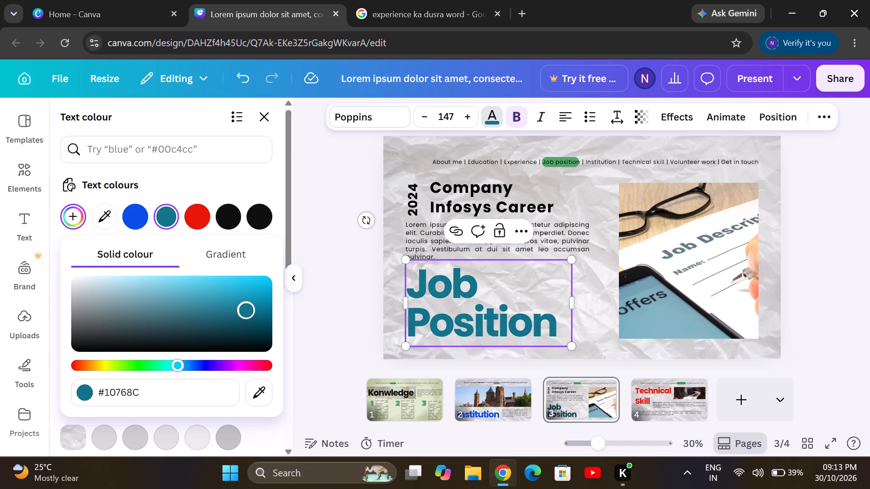
drag(246, 302, 107, 296)
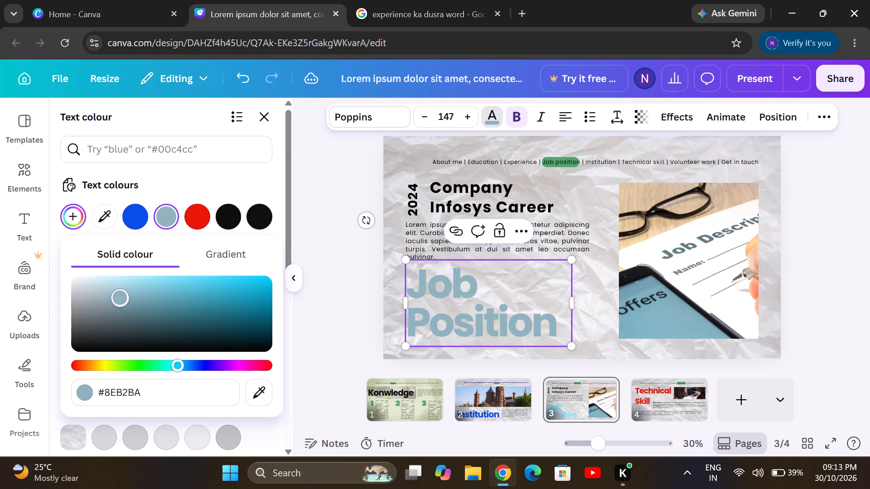
drag(107, 296, 233, 347)
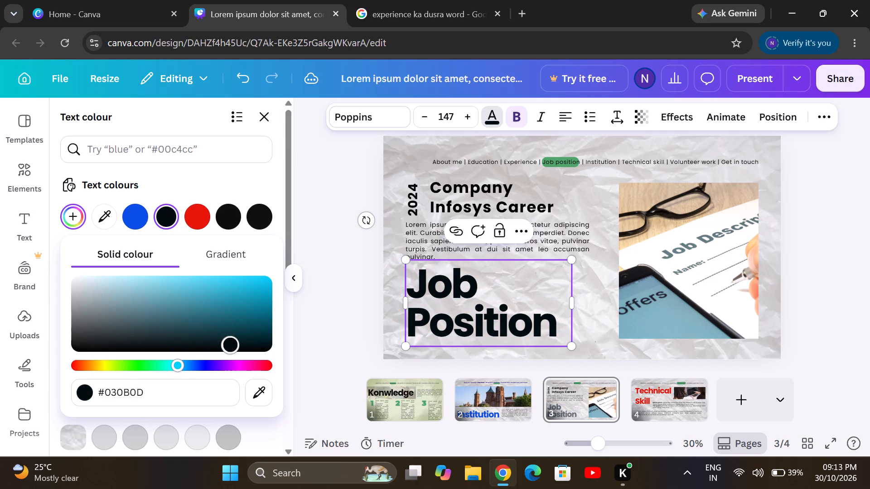
drag(233, 347, 250, 314)
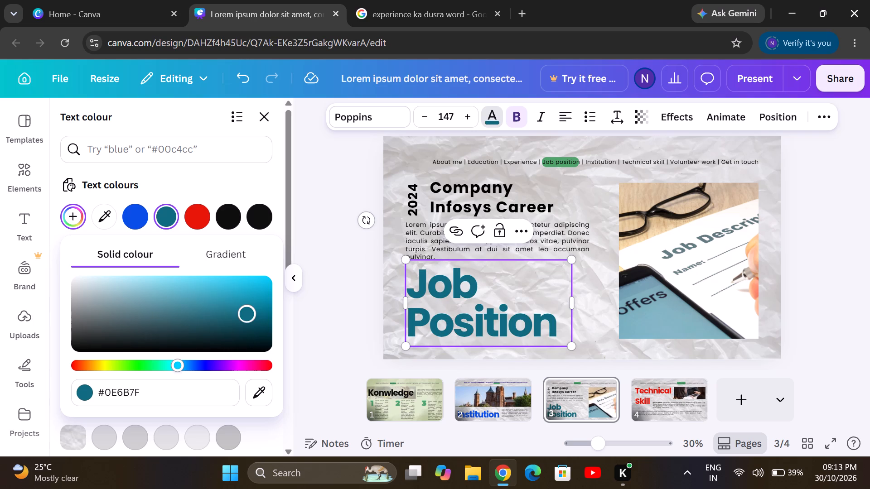
drag(250, 314, 250, 313)
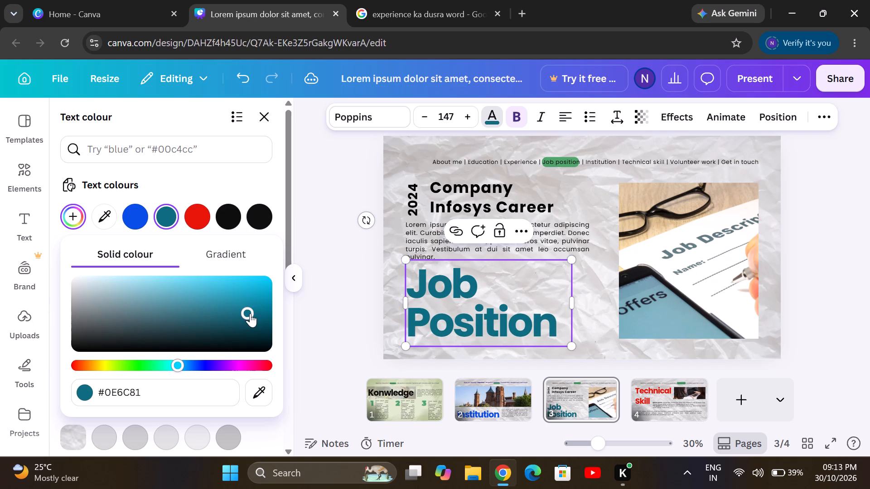
Set the whole Company Infosys Career heading on the Job Position page to vivid blue #084DE7.
double_click(441, 211)
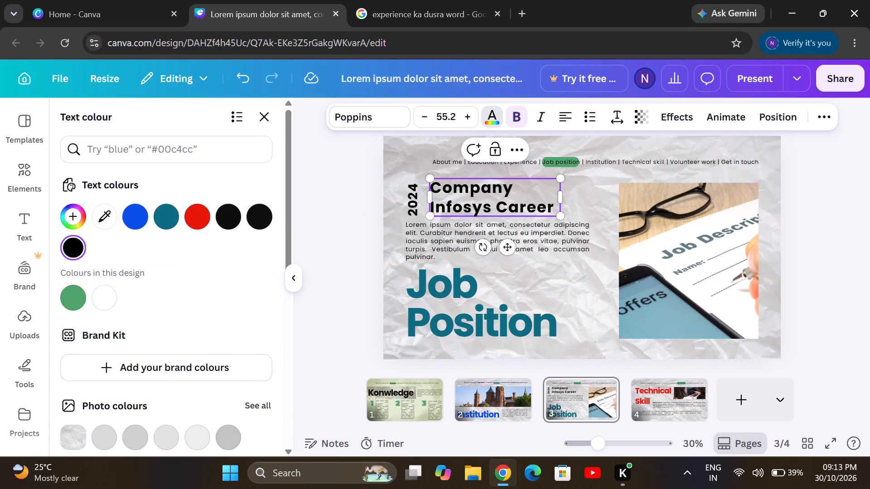
key(ctrl+a)
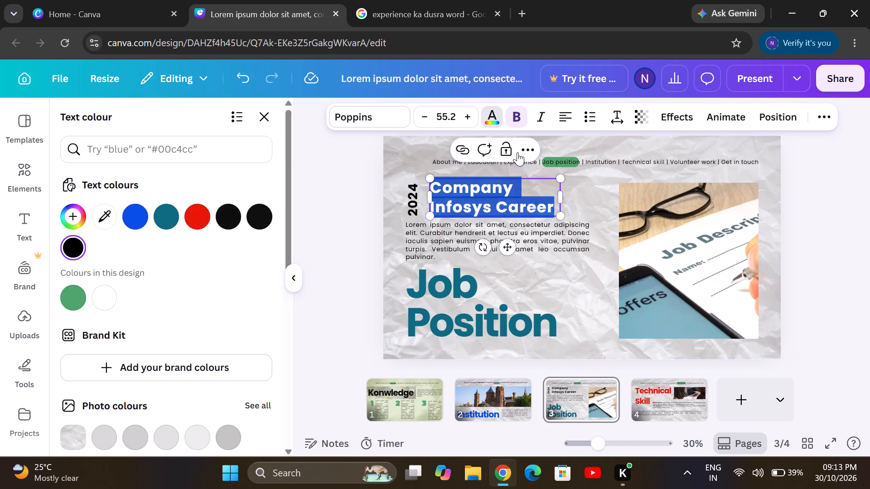
click(492, 114)
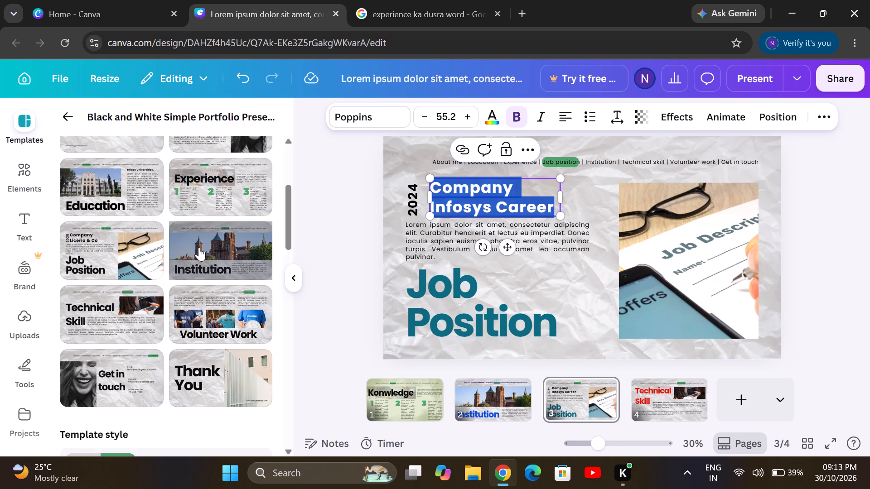
click(486, 120)
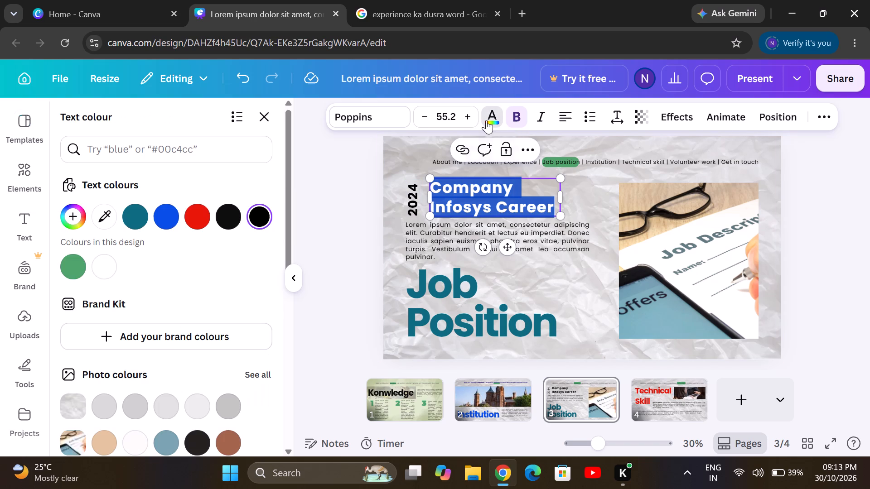
click(163, 218)
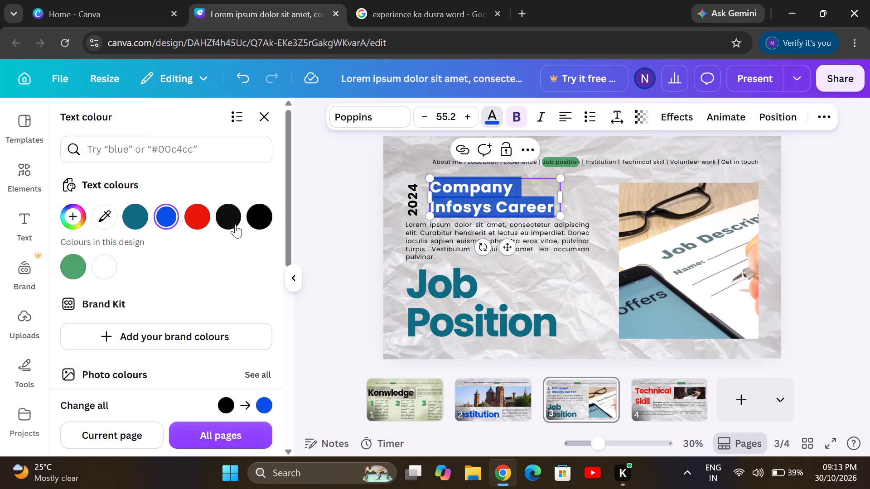
click(354, 230)
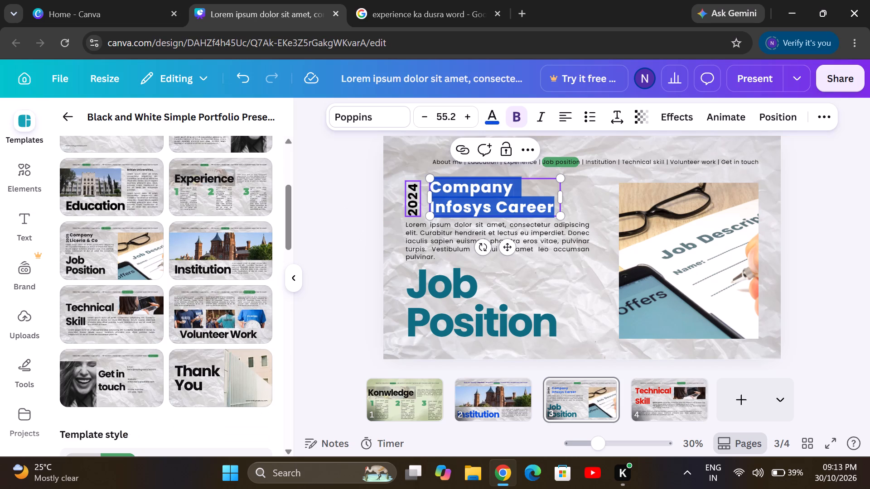
click(391, 204)
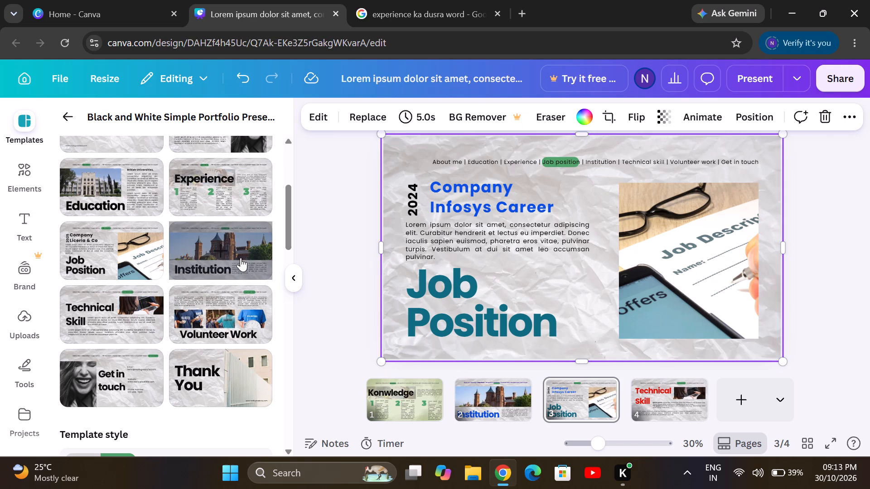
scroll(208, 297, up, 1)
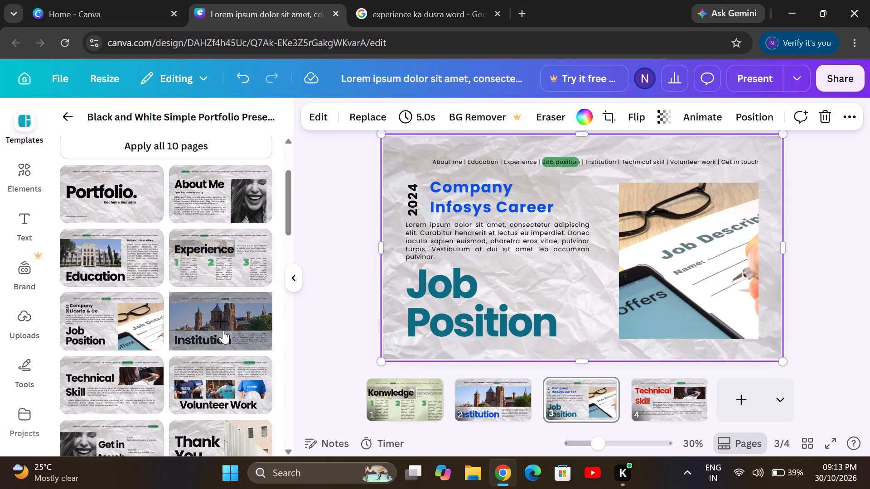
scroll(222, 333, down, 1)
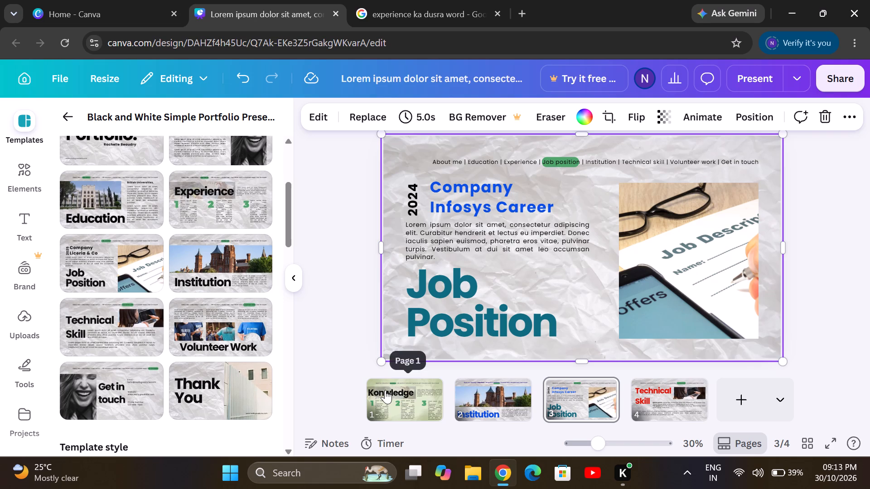
On page 1, try vivid blue #084DE7 and teal #0E6C81 on the whole Konwledge title, and set it to bright red #E71608.
double_click(385, 390)
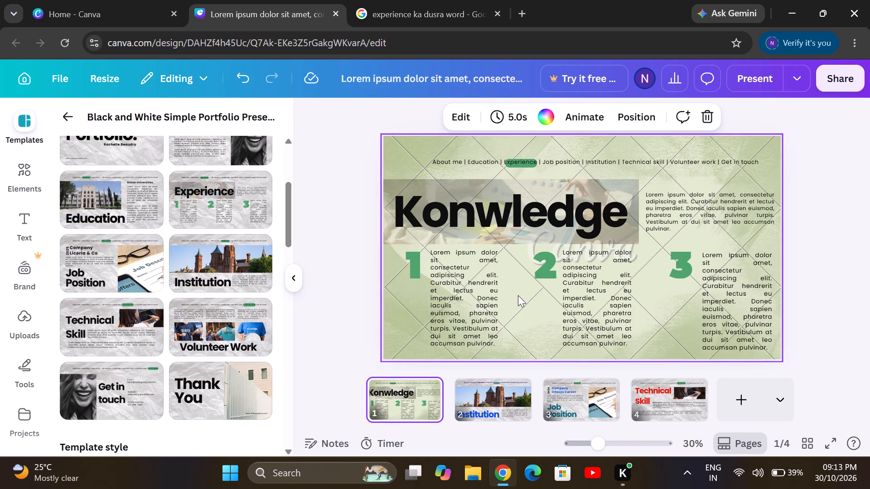
double_click(533, 225)
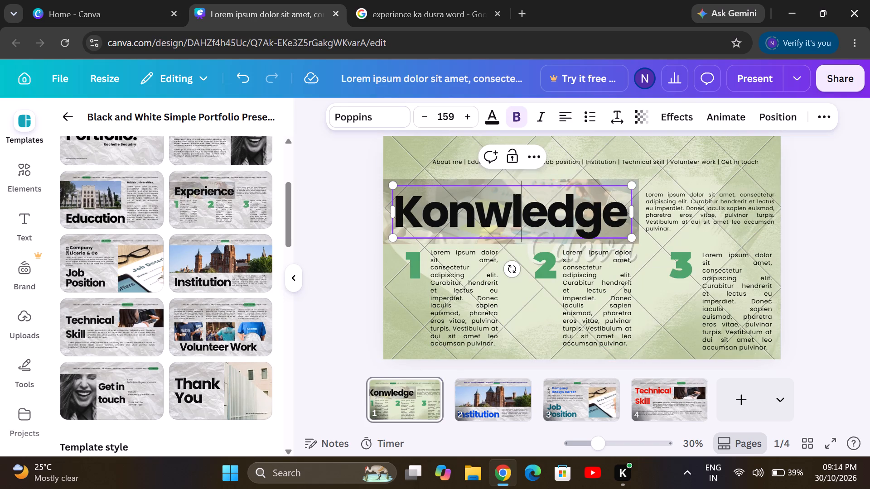
key(ctrl+a)
click(501, 110)
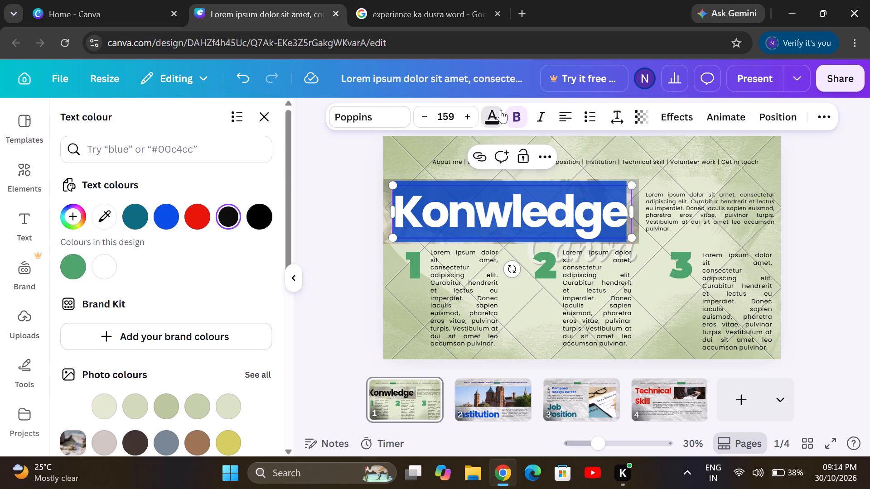
click(202, 225)
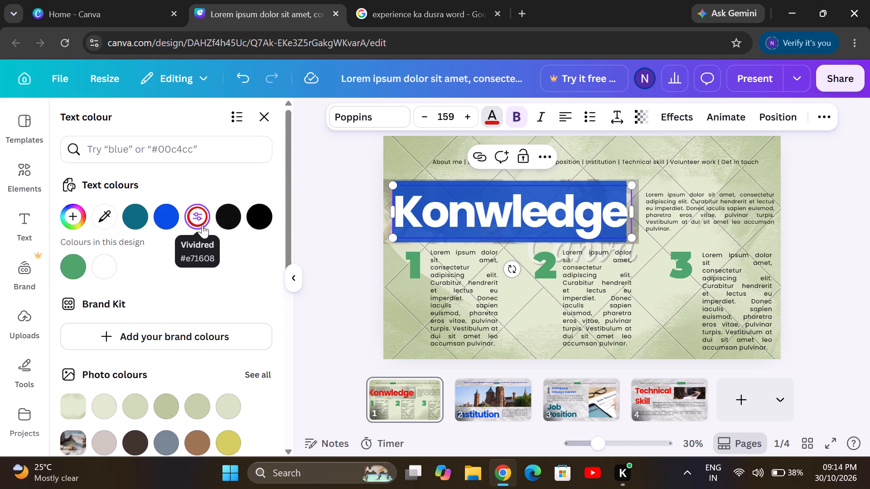
click(159, 216)
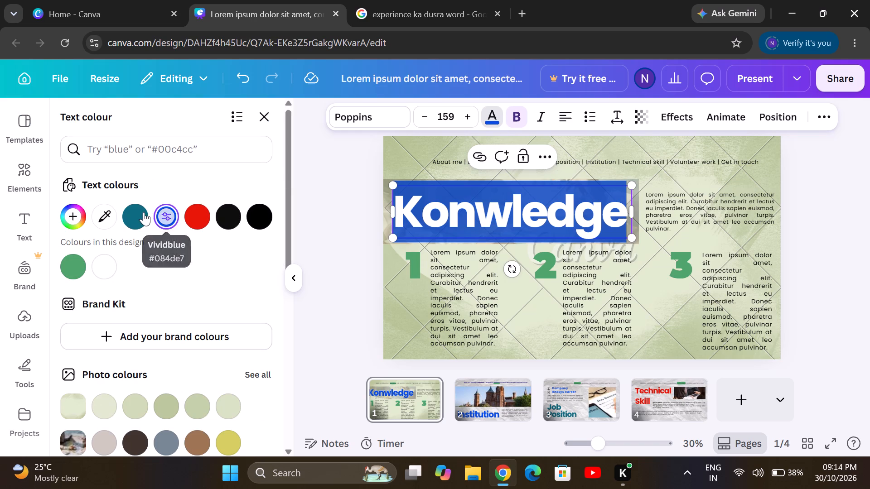
click(142, 211)
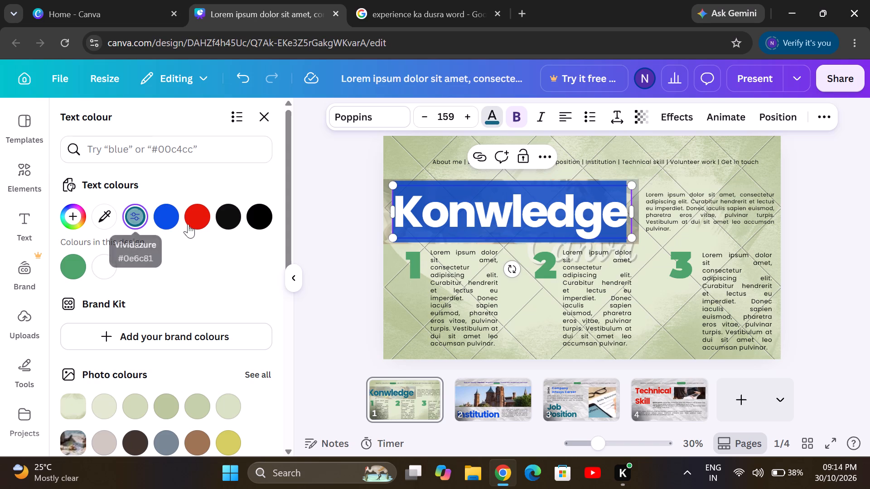
click(190, 224)
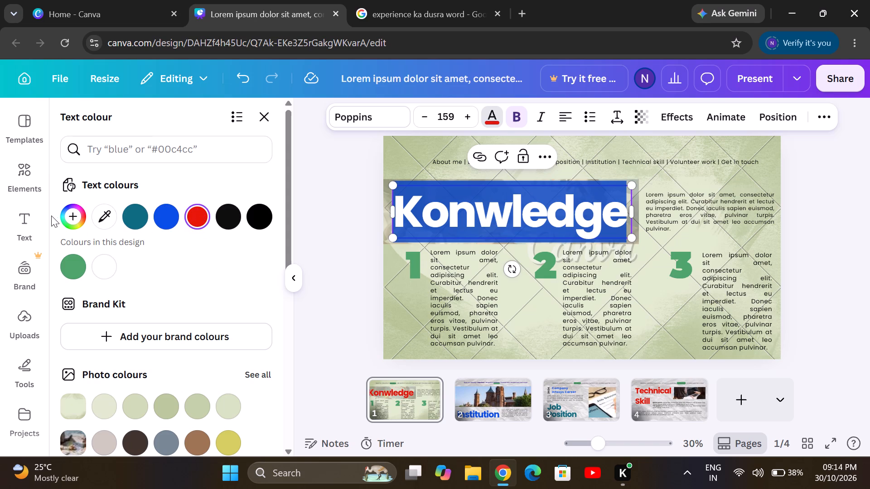
Present all four pages full screen to review the recoloured titles, and return to the editor.
click(68, 221)
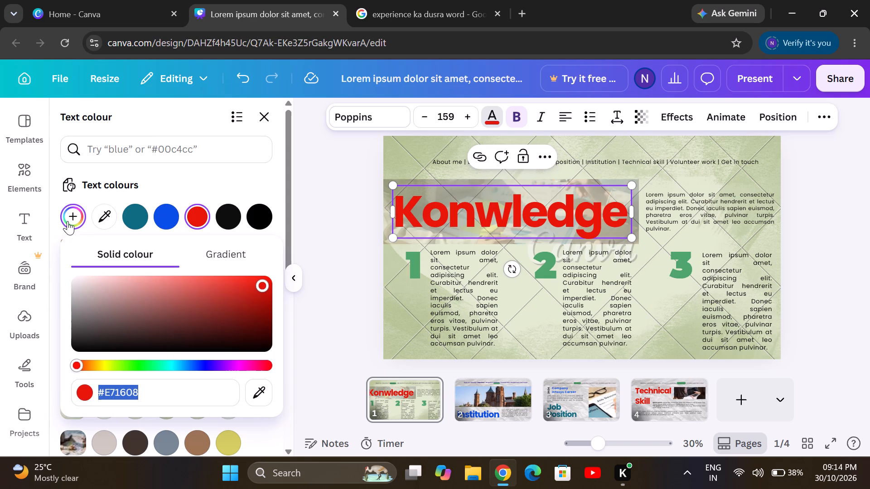
click(344, 192)
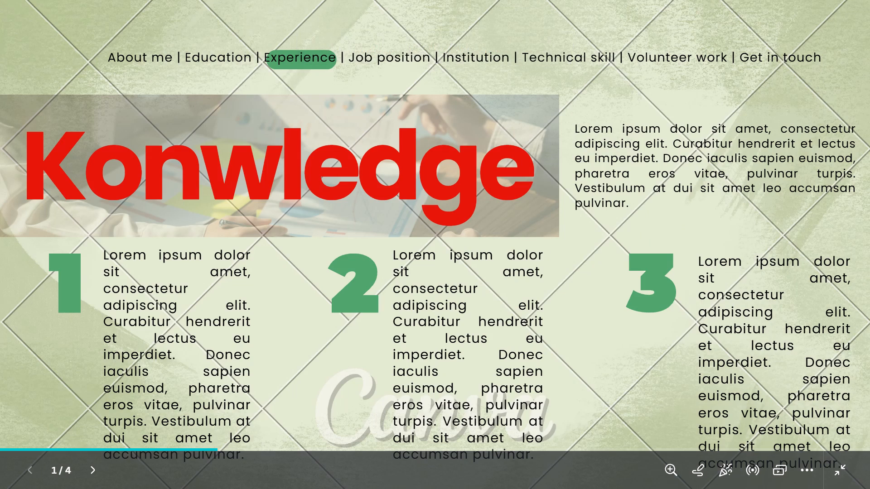
key(space)
key(space)
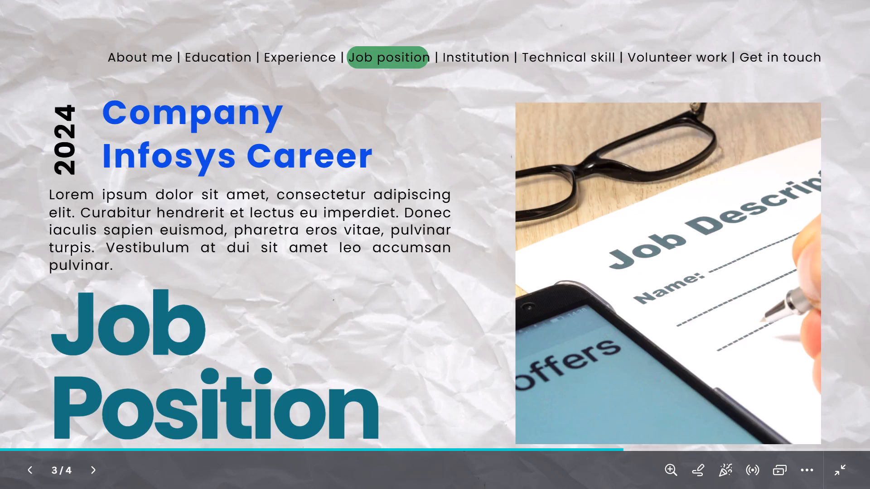
key(space)
key(space)
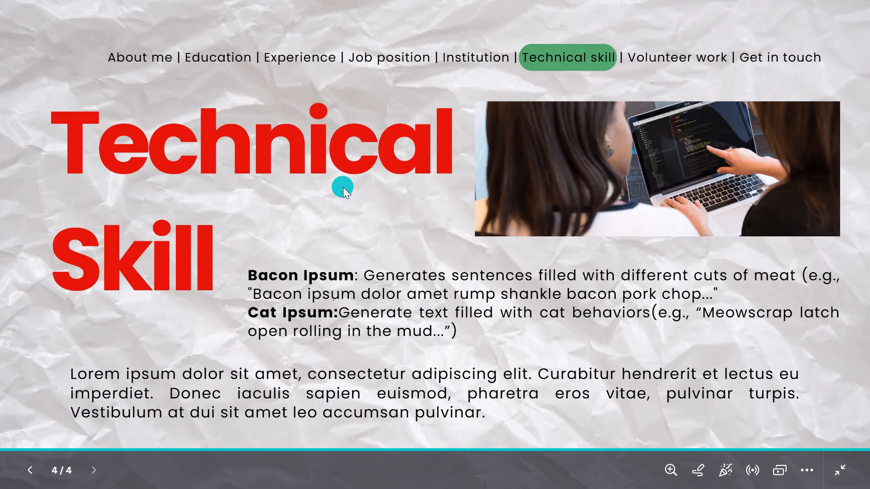
key(Escape)
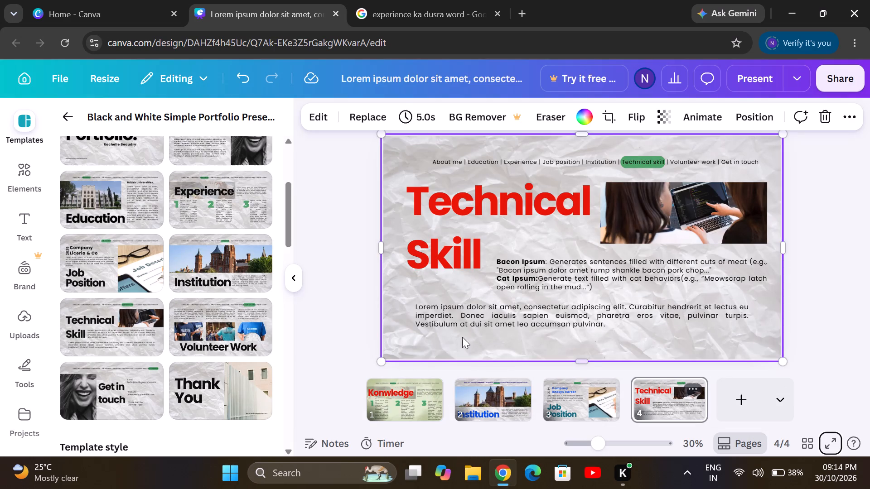
Select the green background image on page 1 and bring up the available backgrounds to replace it.
click(401, 393)
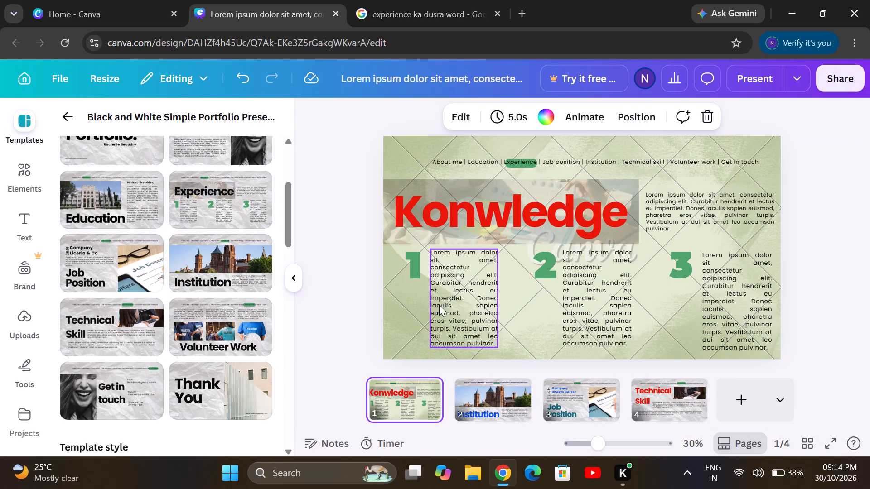
click(411, 310)
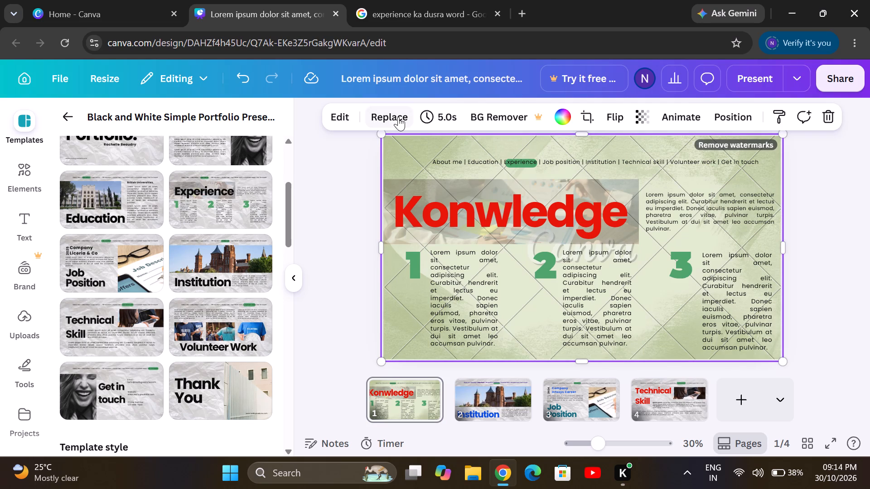
click(398, 116)
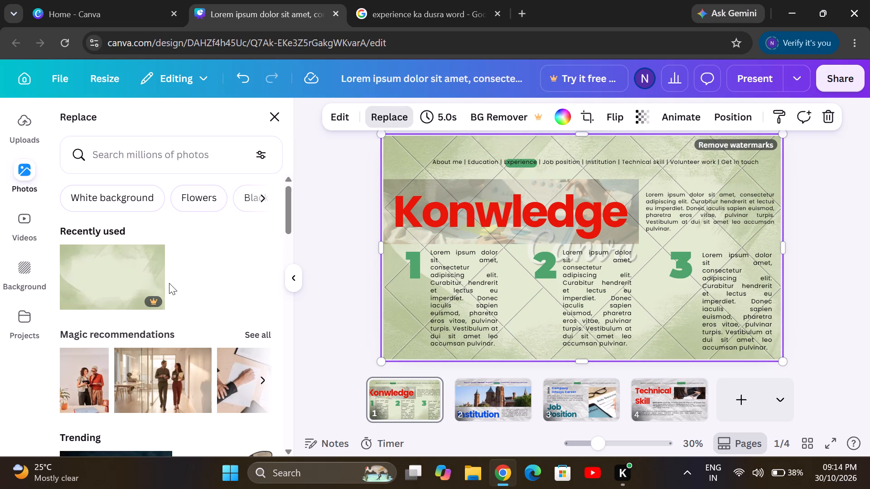
scroll(169, 283, down, 4)
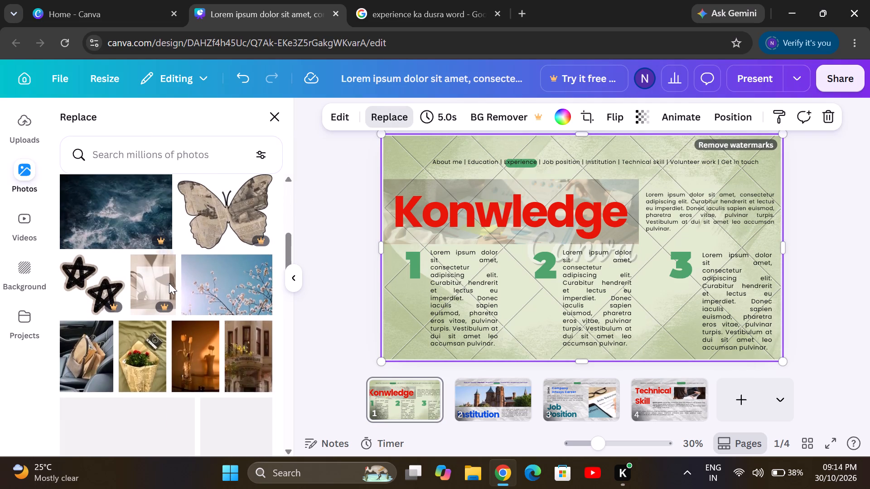
scroll(169, 283, down, 1)
scroll(169, 283, up, 1)
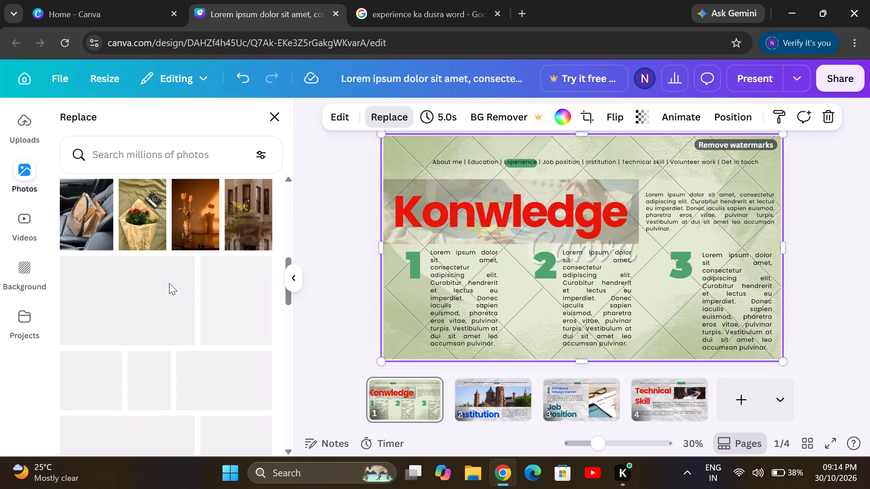
scroll(169, 283, up, 1)
click(17, 265)
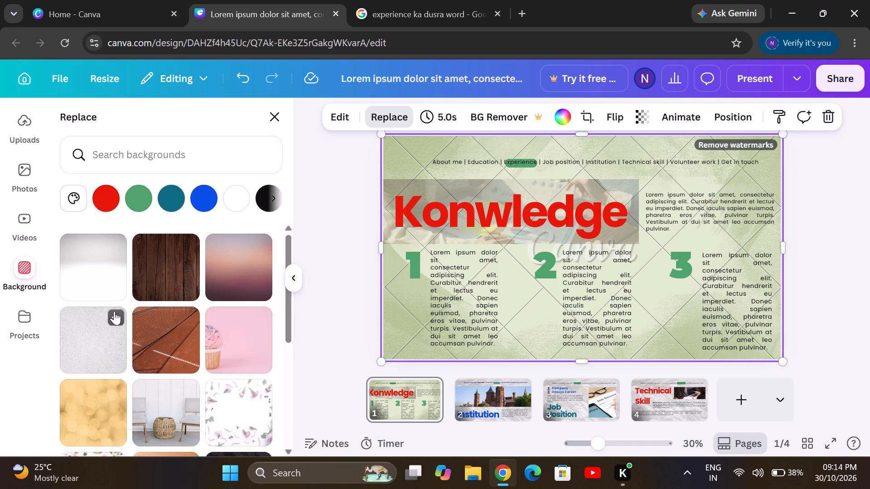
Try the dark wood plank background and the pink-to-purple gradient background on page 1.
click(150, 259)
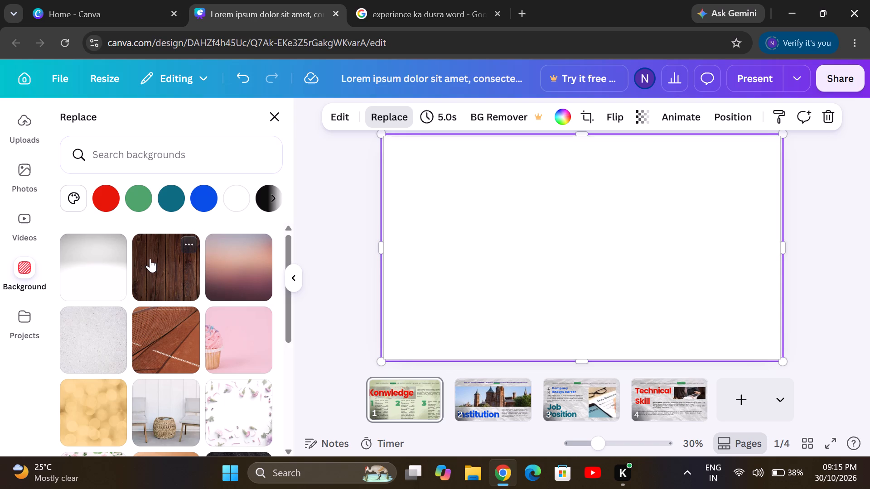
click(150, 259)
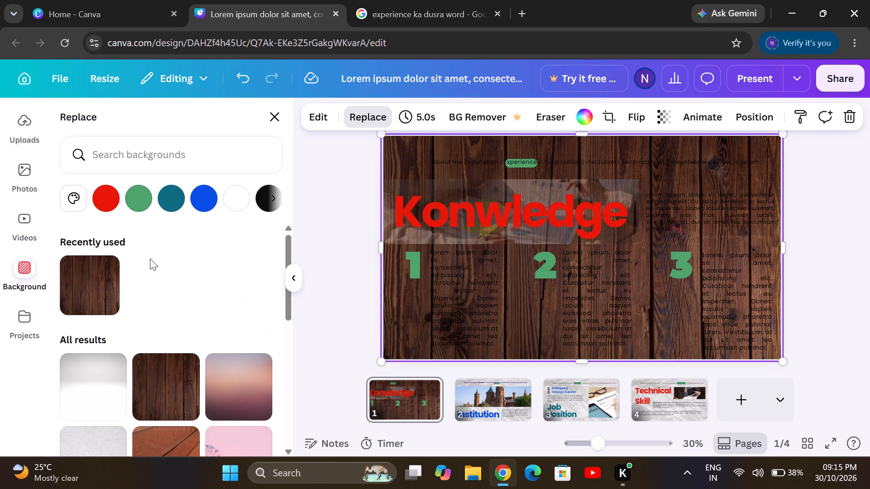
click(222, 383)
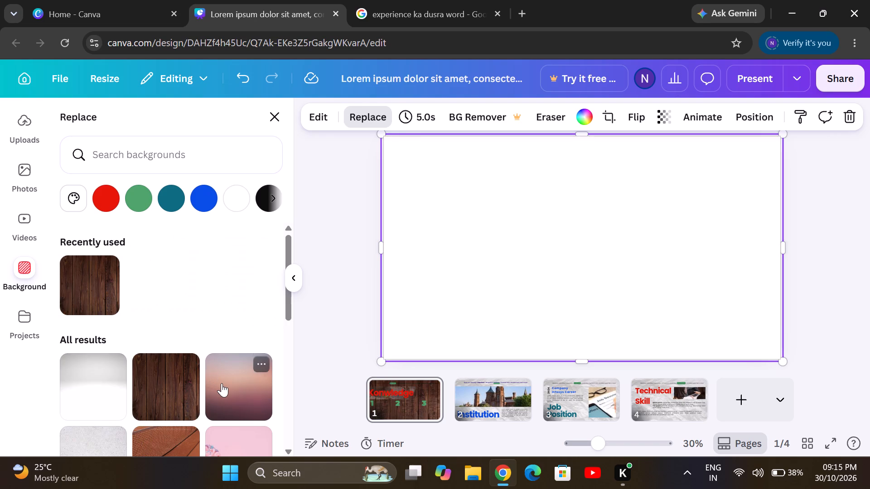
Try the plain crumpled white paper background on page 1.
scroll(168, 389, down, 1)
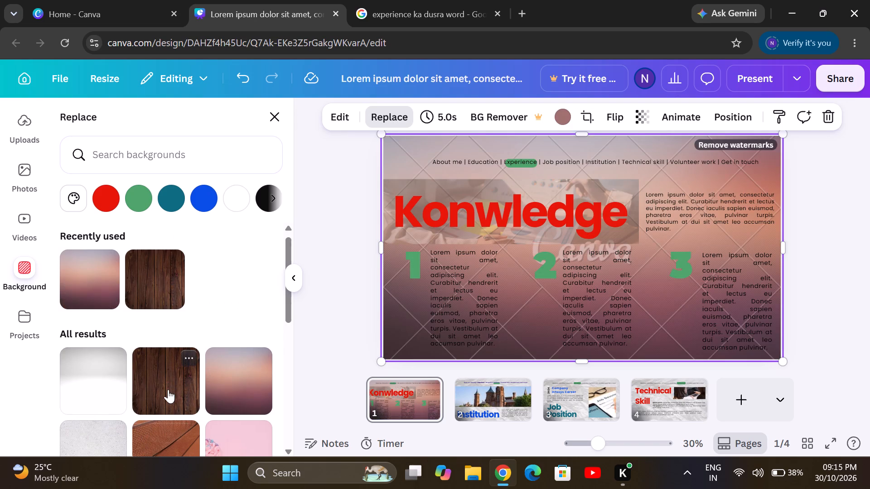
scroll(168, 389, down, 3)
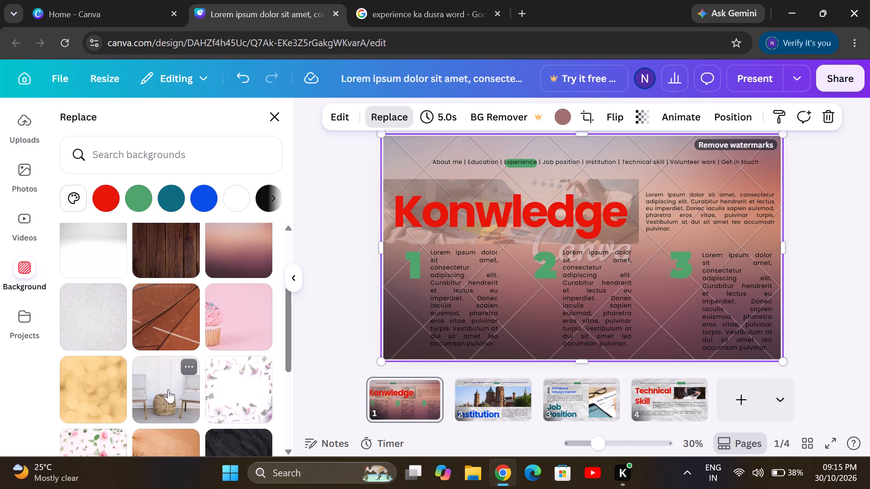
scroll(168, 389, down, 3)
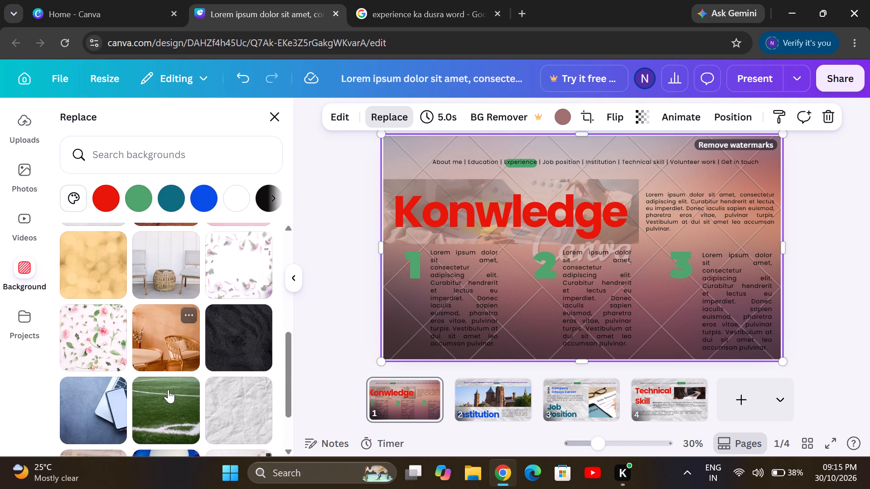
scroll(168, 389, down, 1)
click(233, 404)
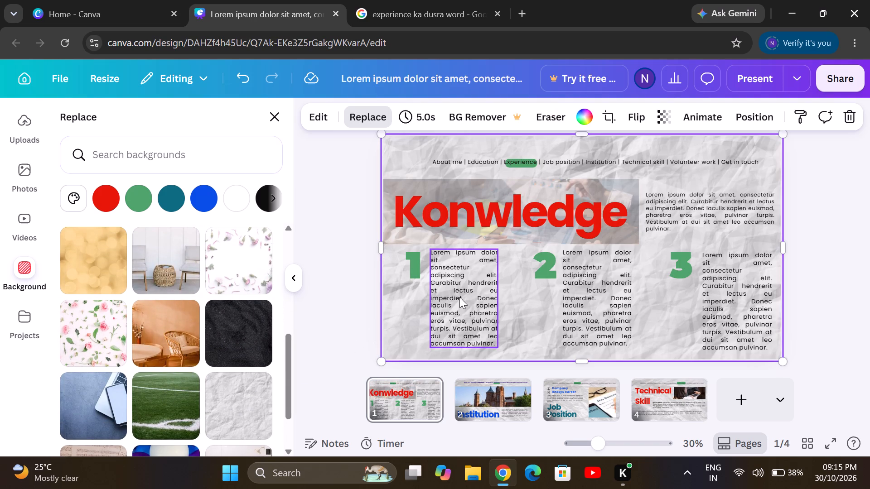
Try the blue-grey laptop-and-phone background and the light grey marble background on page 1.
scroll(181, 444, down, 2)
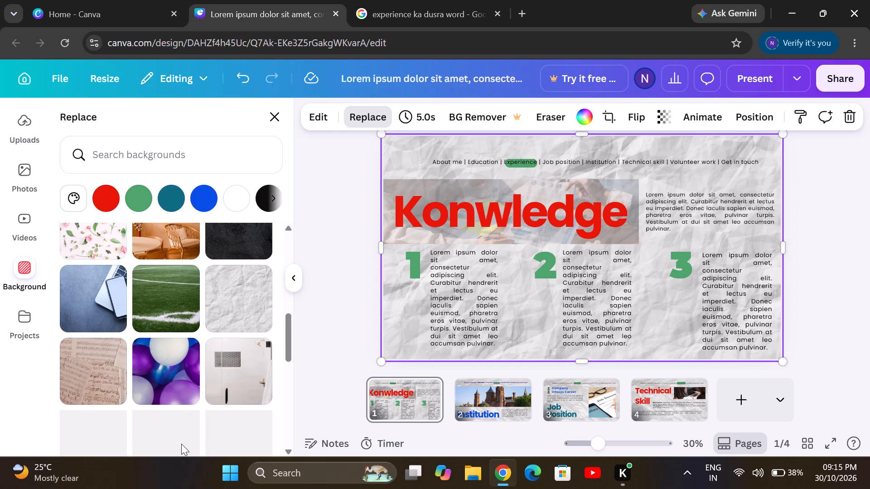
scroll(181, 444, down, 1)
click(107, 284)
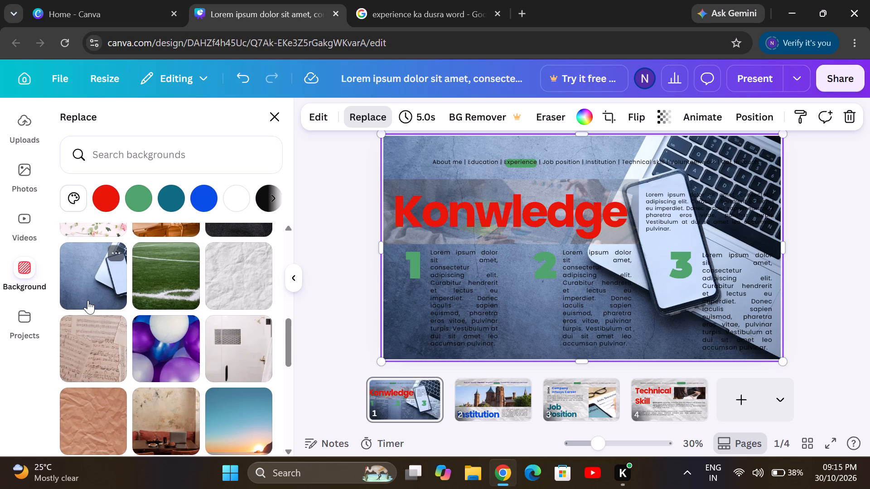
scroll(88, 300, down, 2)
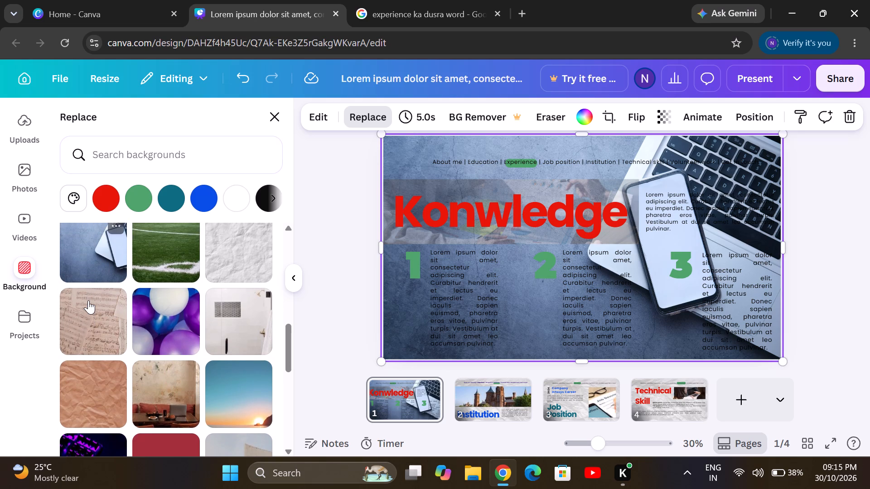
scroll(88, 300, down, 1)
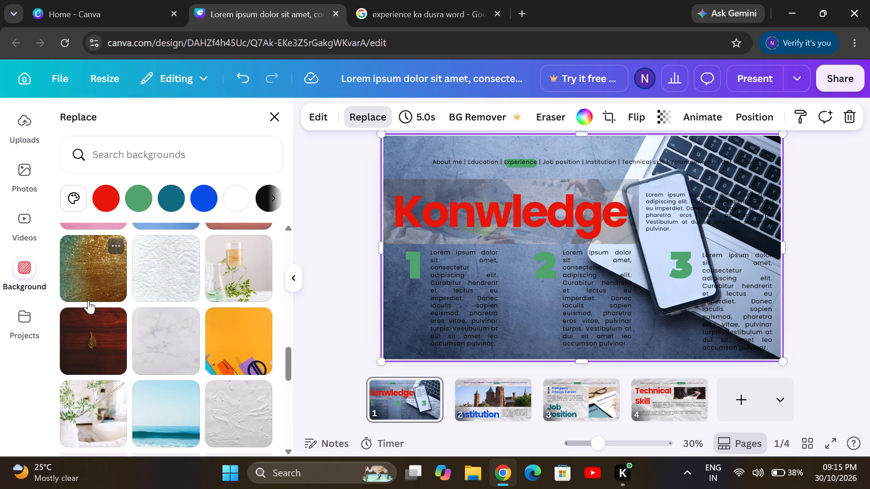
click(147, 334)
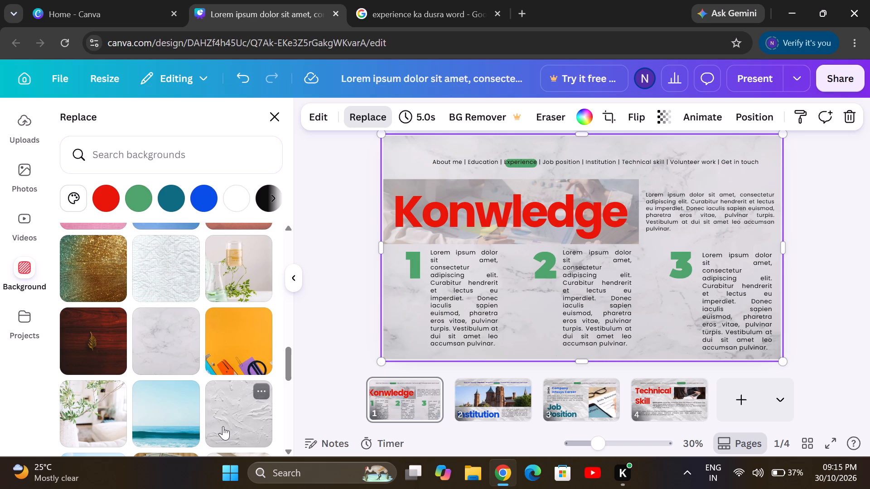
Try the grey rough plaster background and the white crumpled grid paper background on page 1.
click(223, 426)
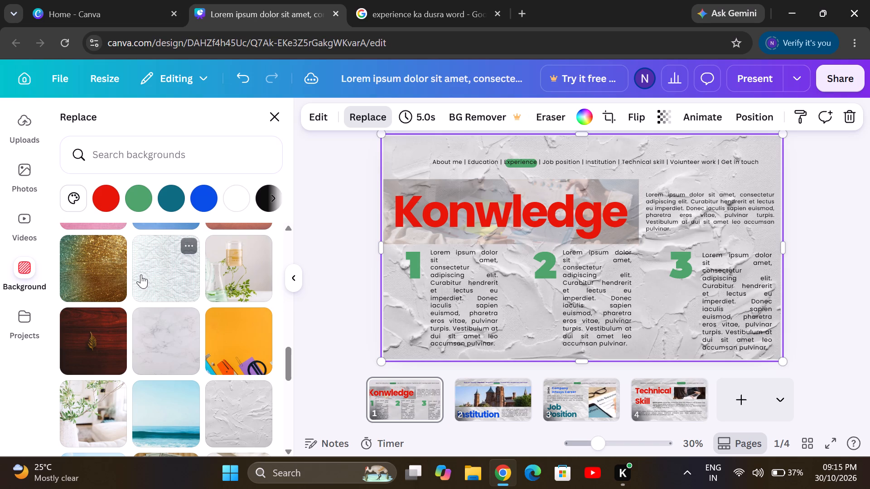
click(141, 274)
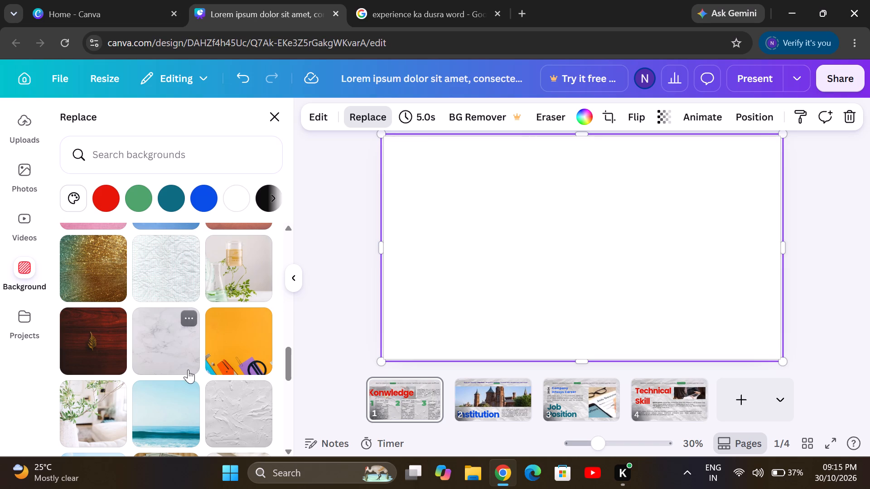
Look through the rest of the background collection for an alternative for page 1.
scroll(188, 275, down, 1)
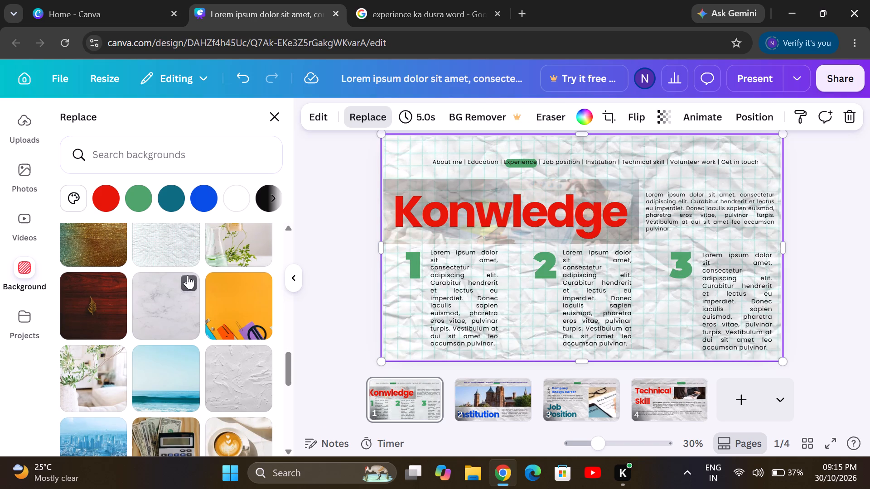
scroll(188, 275, up, 1)
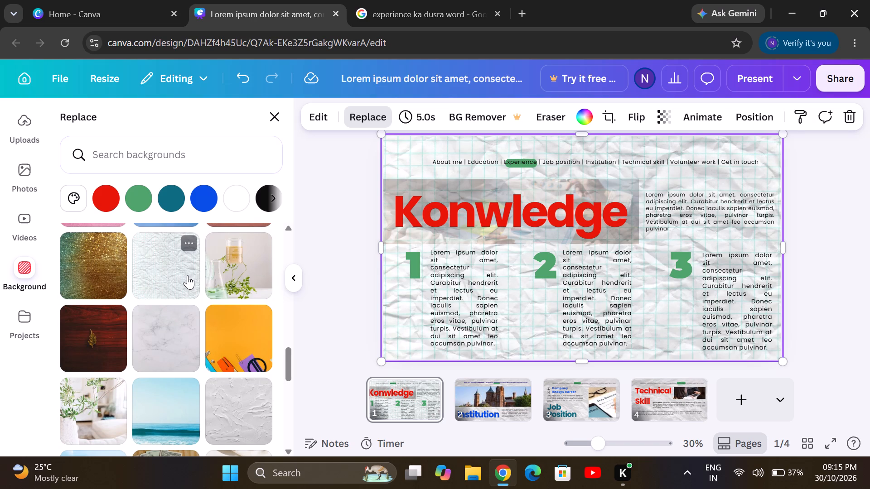
scroll(206, 304, down, 1)
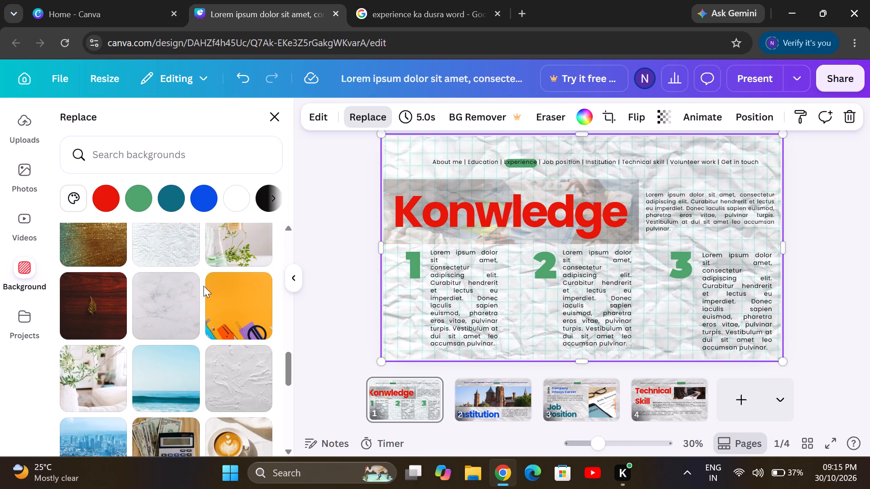
scroll(203, 286, down, 3)
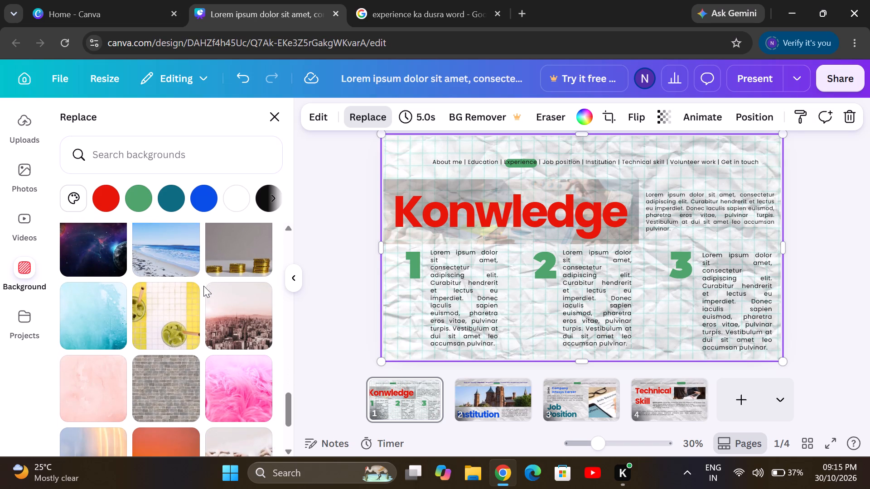
scroll(203, 286, down, 5)
scroll(203, 286, up, 1)
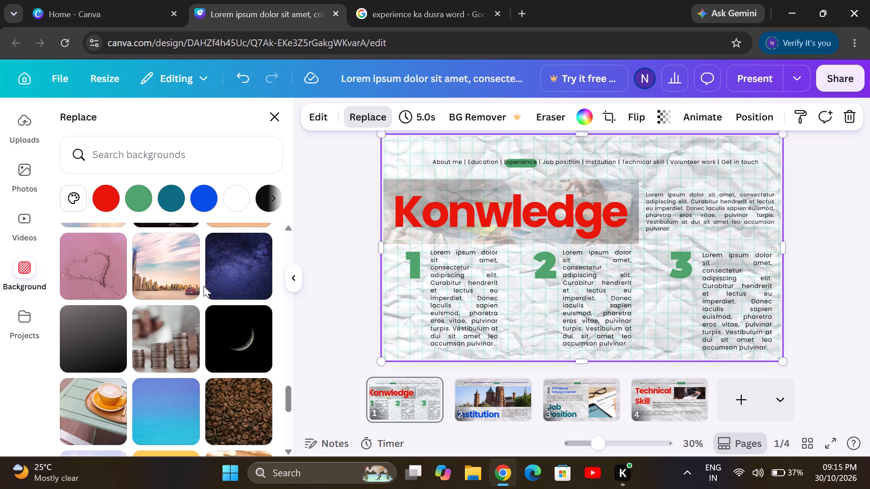
scroll(203, 286, up, 4)
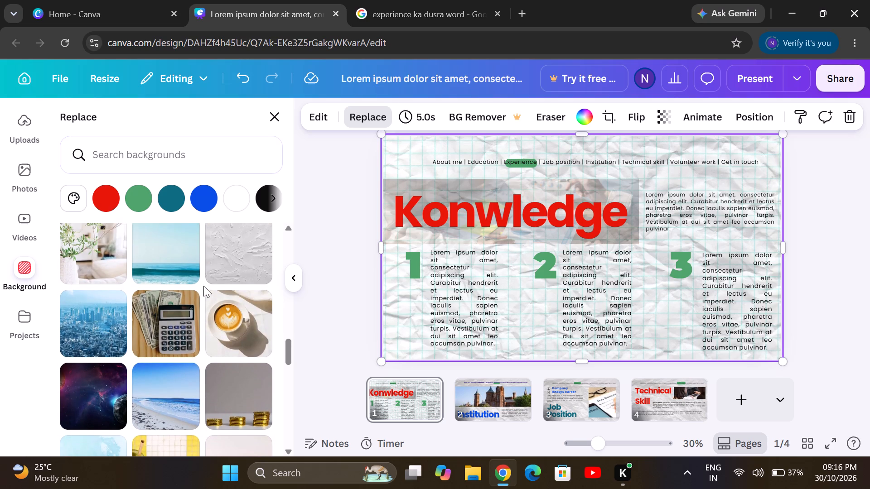
scroll(203, 286, up, 3)
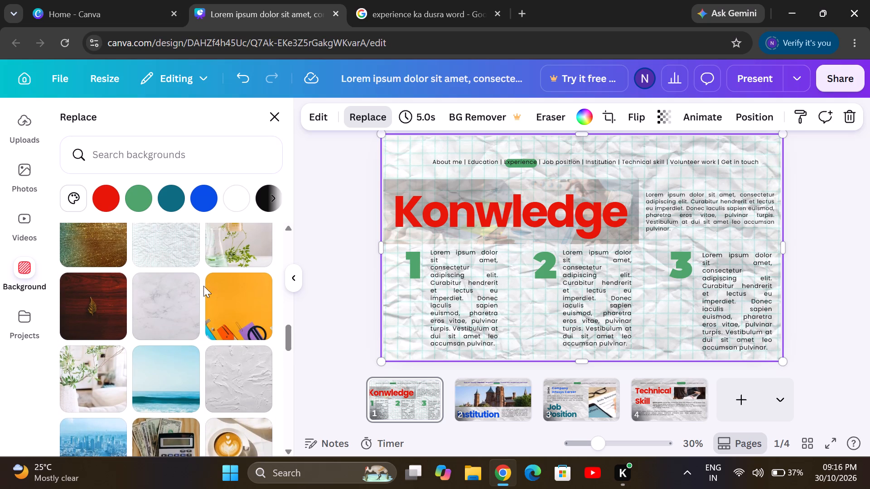
scroll(203, 286, up, 1)
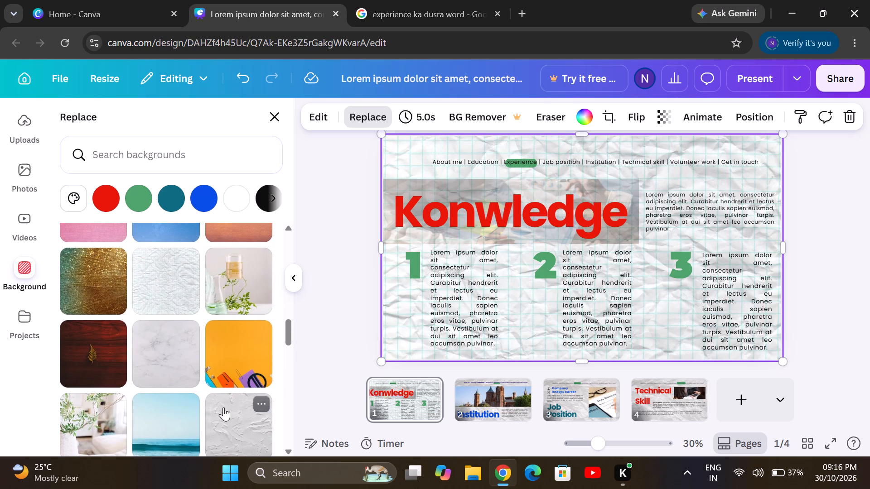
Try the light grey marble background again on page 1, and replace it with the grey rough plaster background.
click(160, 336)
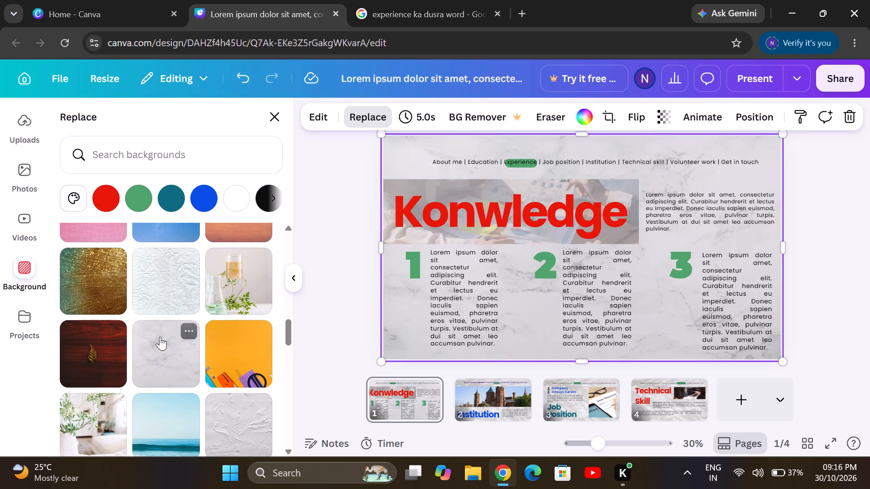
click(240, 417)
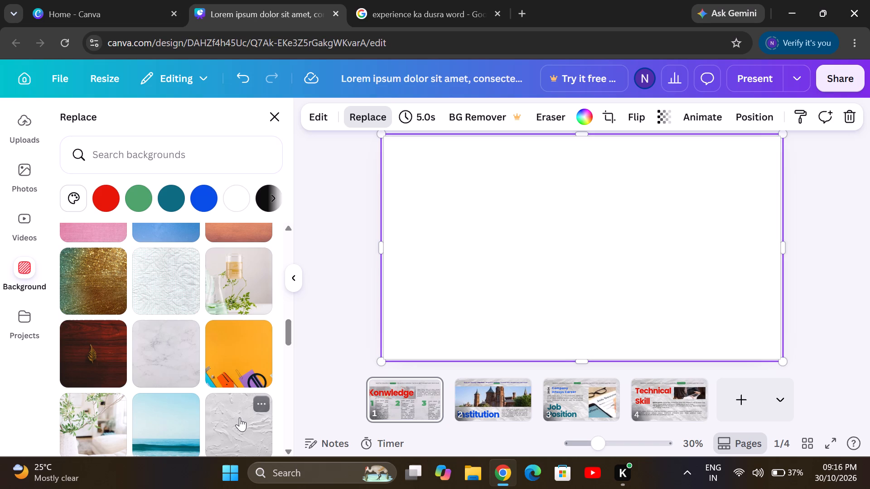
Replace page 1's background with the light grey marble image and compare it with pages 2 and 3.
click(184, 371)
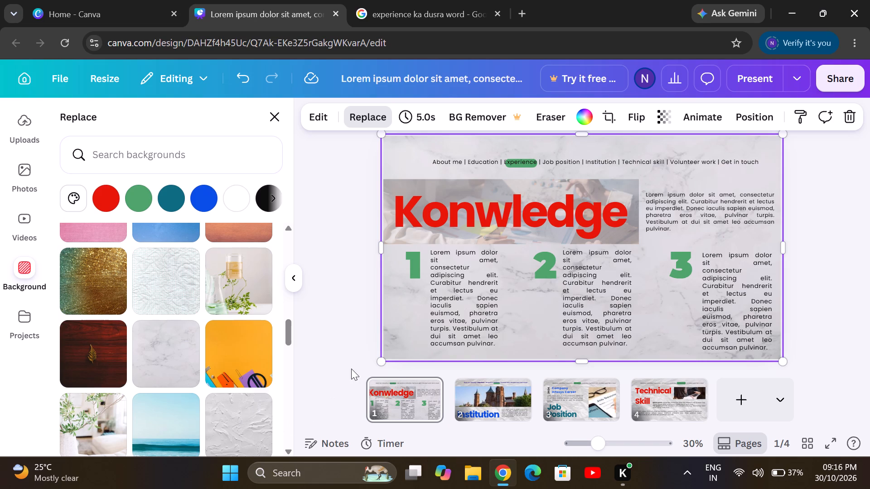
click(443, 321)
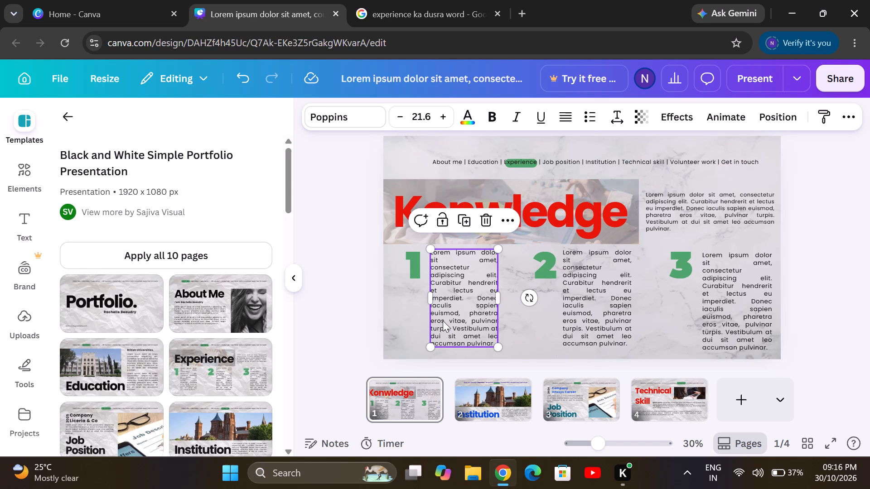
click(488, 413)
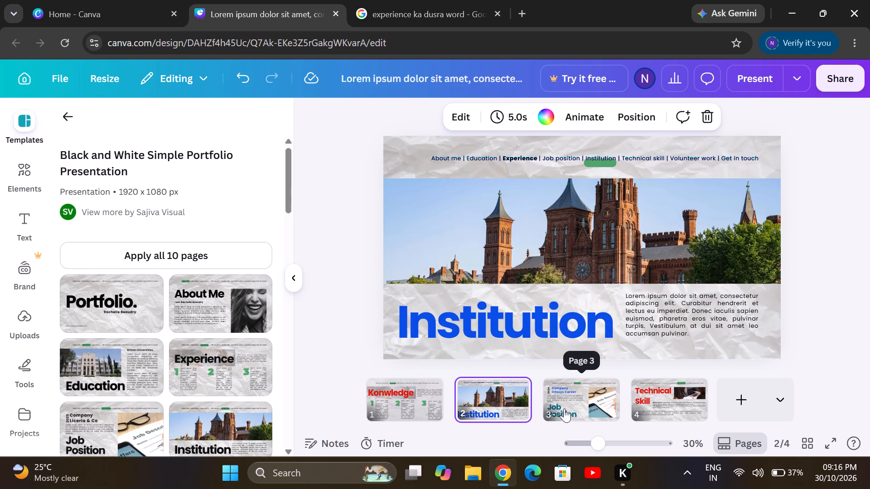
click(564, 408)
click(409, 385)
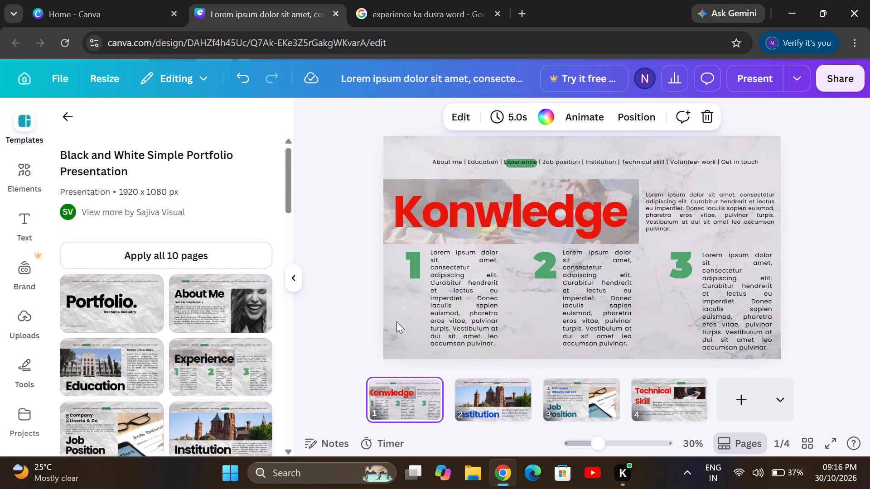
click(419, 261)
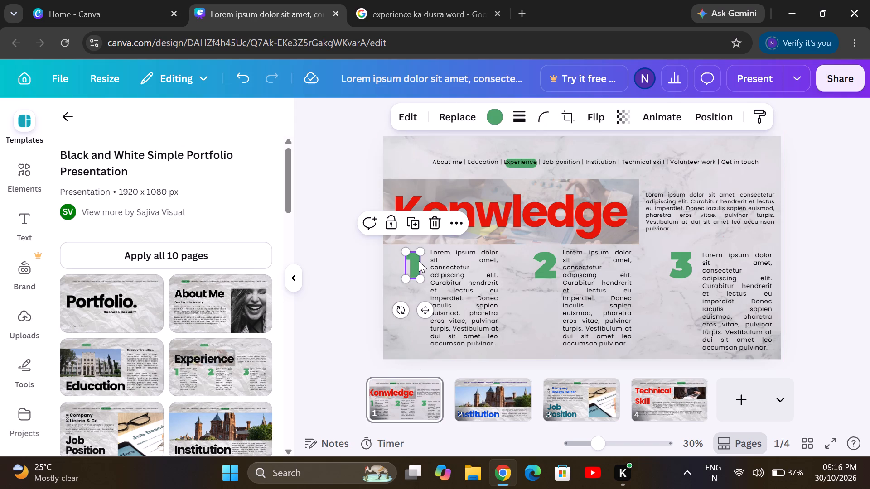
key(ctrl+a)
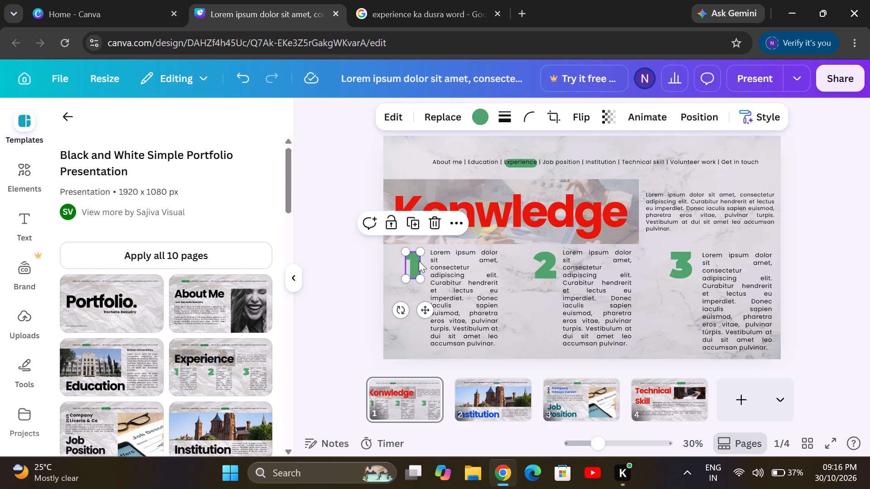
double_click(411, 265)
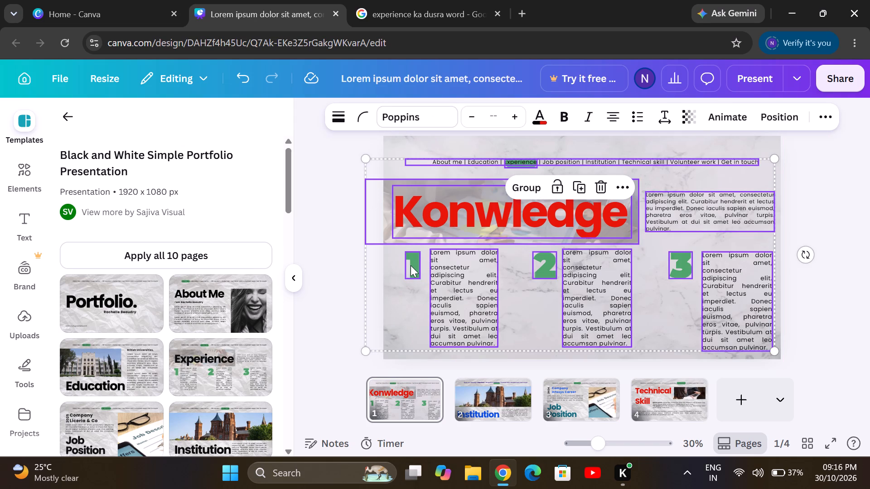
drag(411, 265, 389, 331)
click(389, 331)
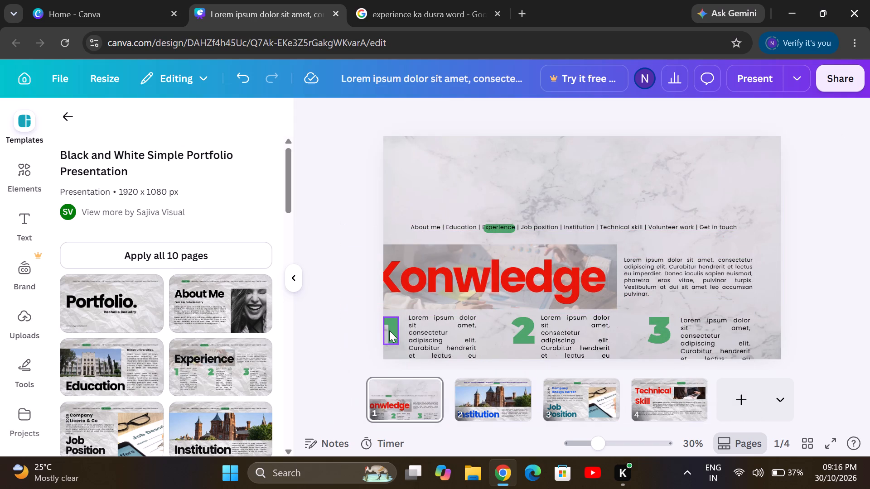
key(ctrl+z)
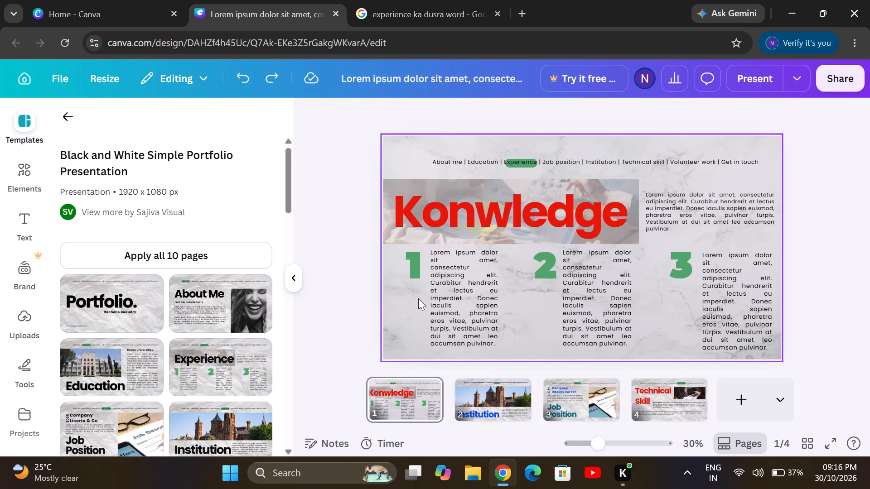
Recolour the numeral 1 on page 1 in the vivid blue #084de7 used in this design.
click(424, 286)
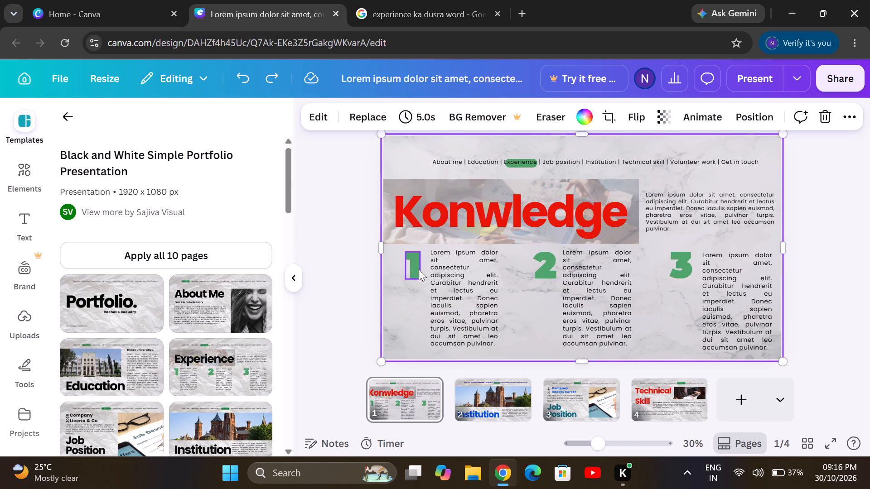
double_click(419, 269)
double_click(417, 265)
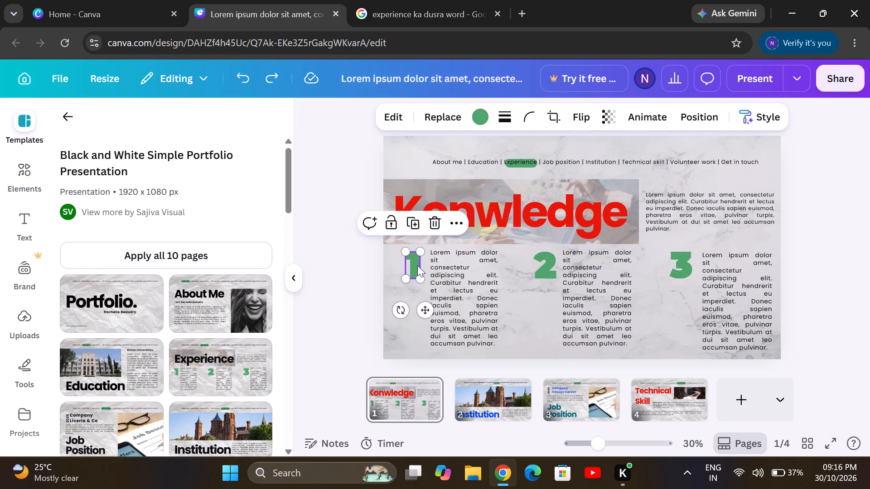
click(417, 265)
click(475, 120)
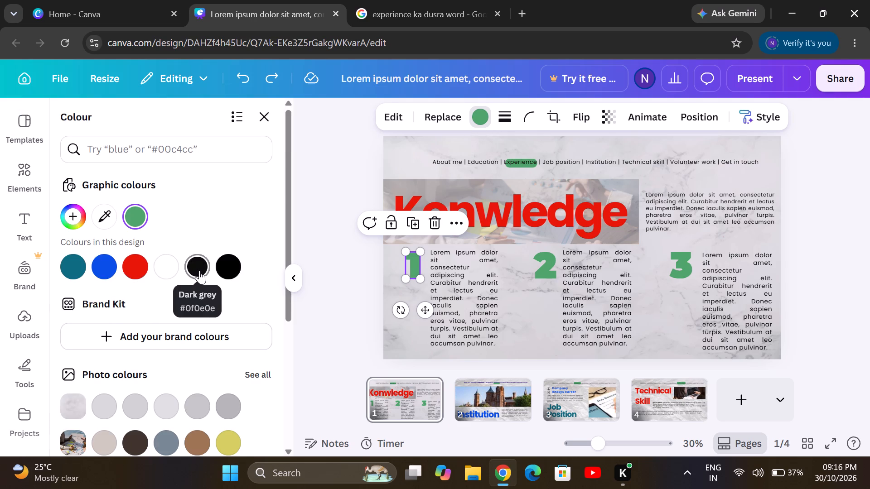
click(101, 270)
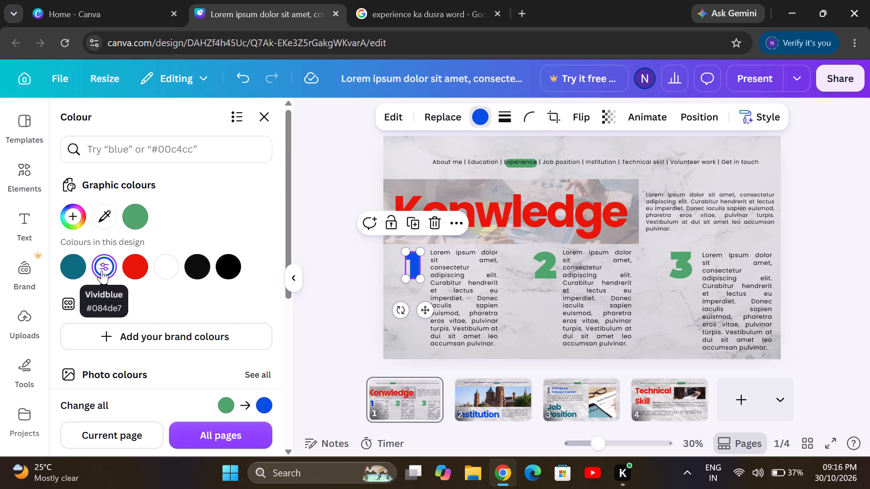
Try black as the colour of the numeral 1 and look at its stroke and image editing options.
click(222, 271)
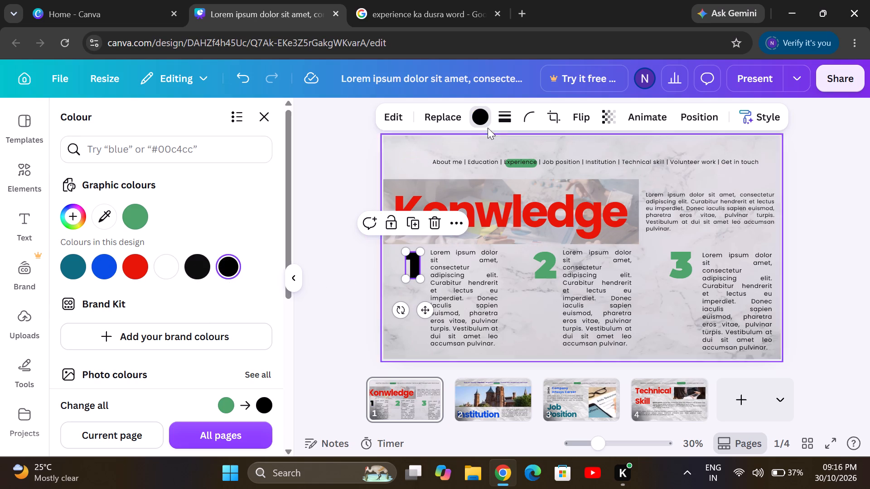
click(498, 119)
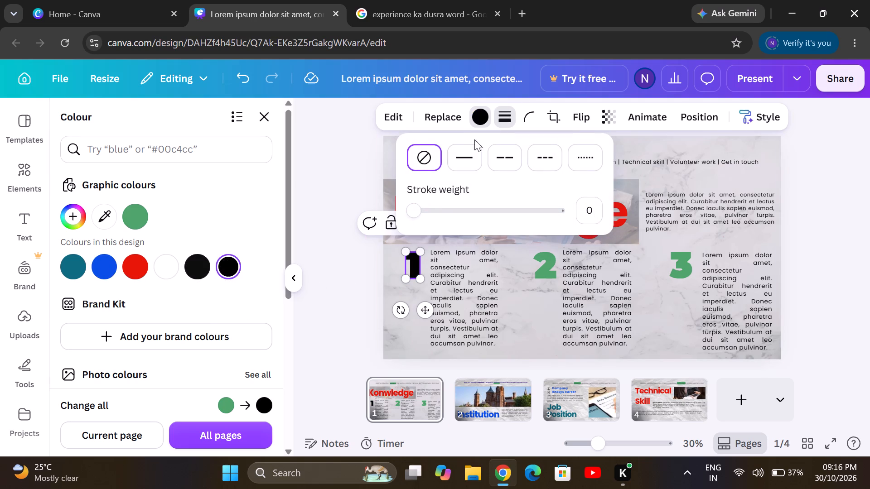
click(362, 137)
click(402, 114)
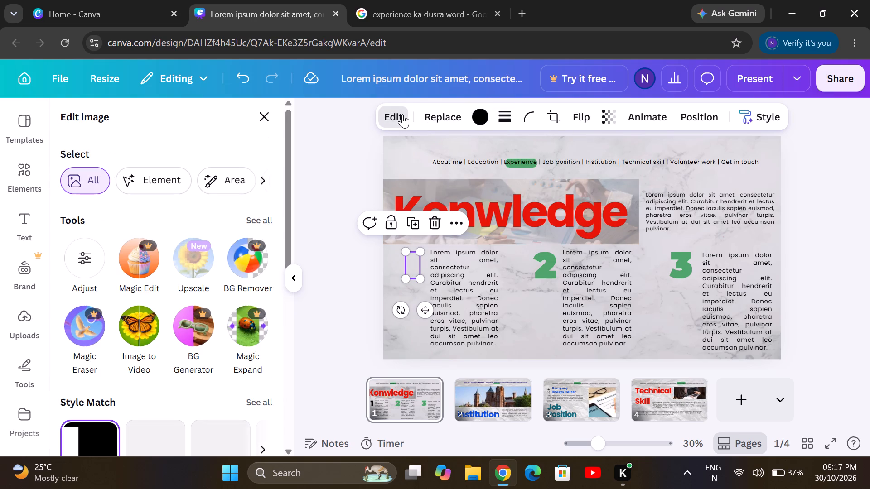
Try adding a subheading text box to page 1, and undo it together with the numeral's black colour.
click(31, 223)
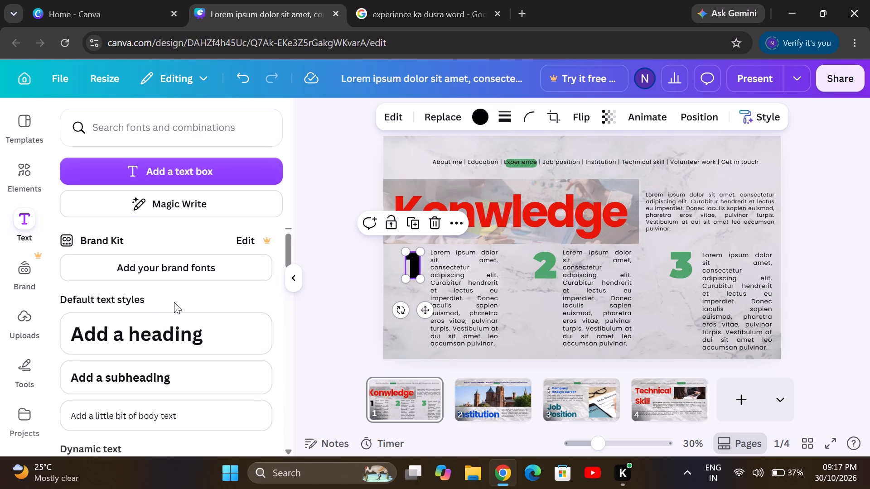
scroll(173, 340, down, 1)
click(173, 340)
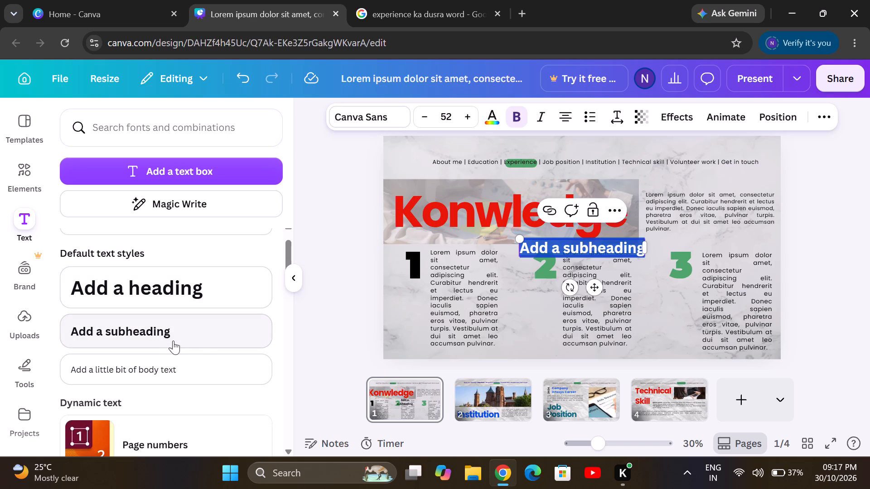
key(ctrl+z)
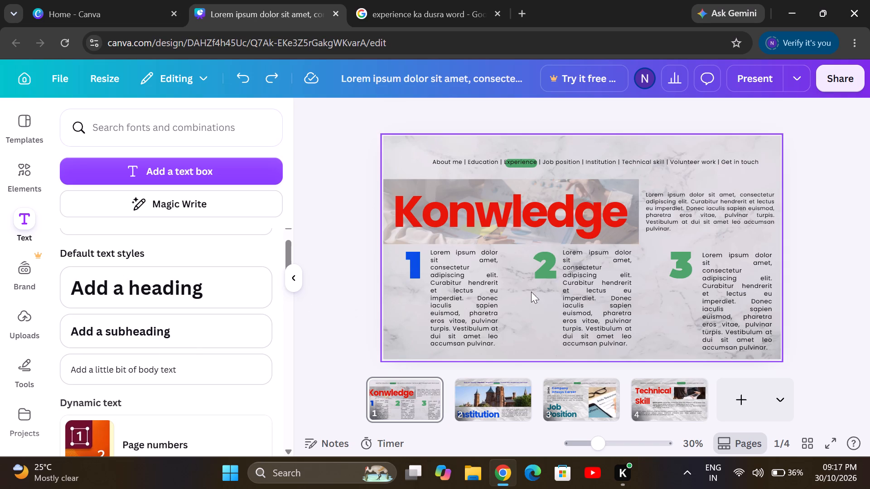
Recolour the numerals 2 and 3 on page 1 in the same vivid blue as the numeral 1.
click(545, 274)
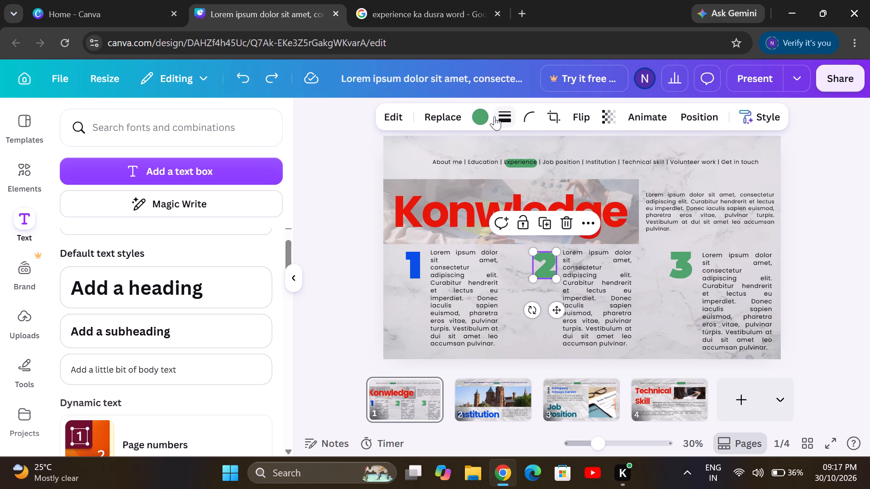
click(484, 114)
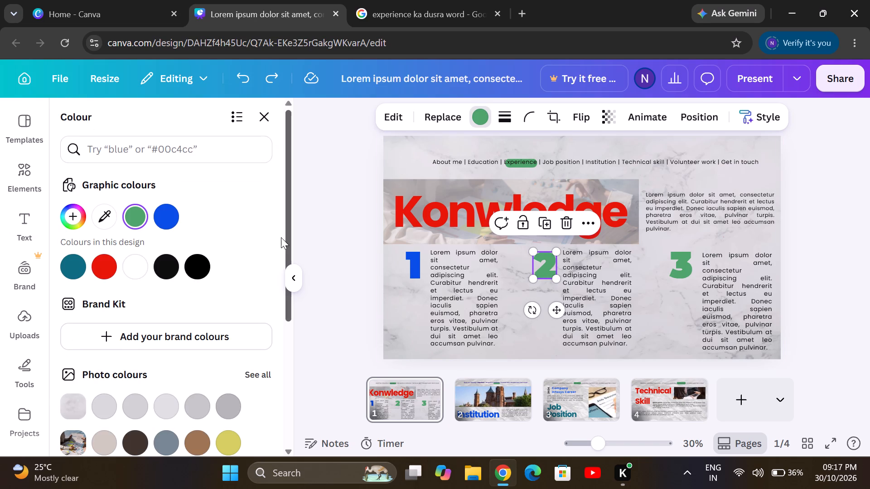
click(159, 217)
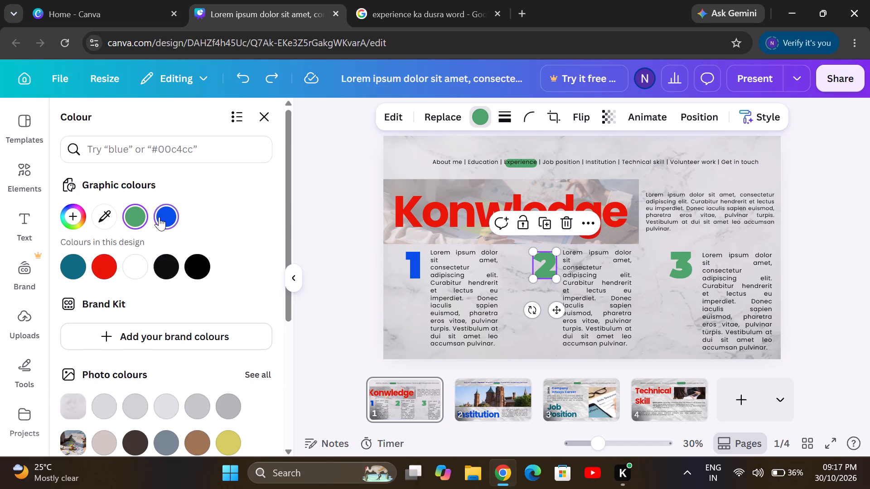
click(679, 270)
click(478, 113)
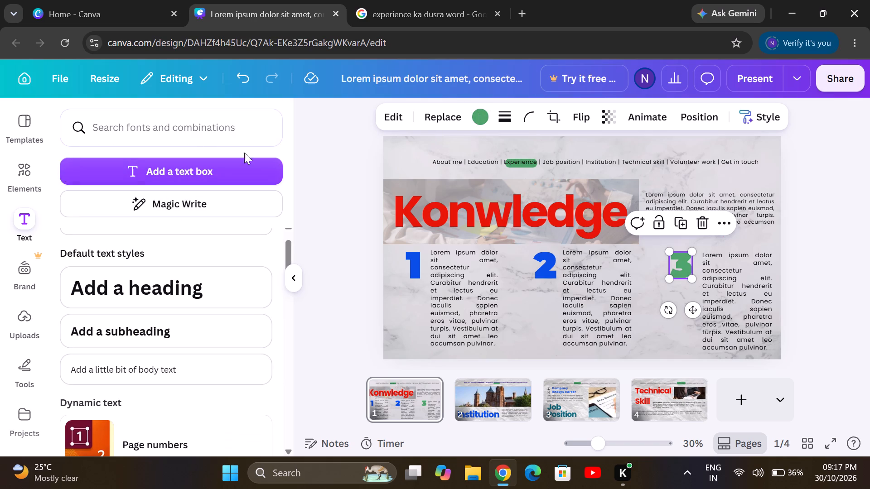
click(481, 116)
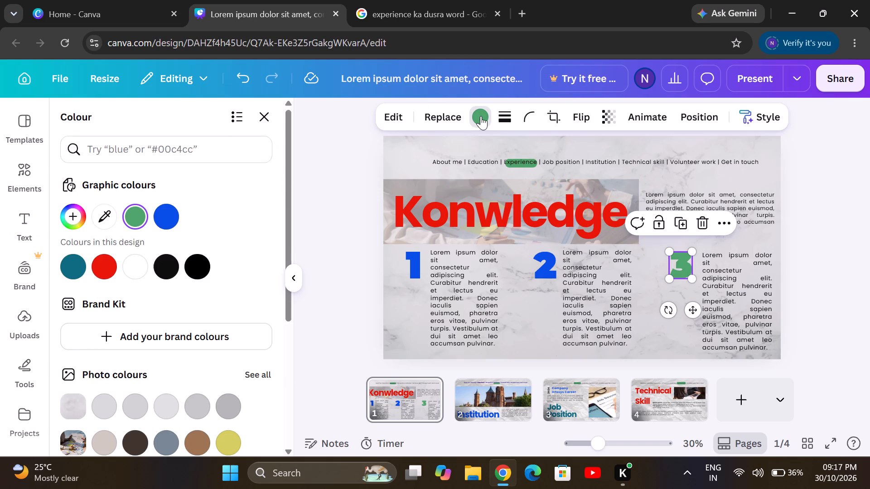
click(169, 211)
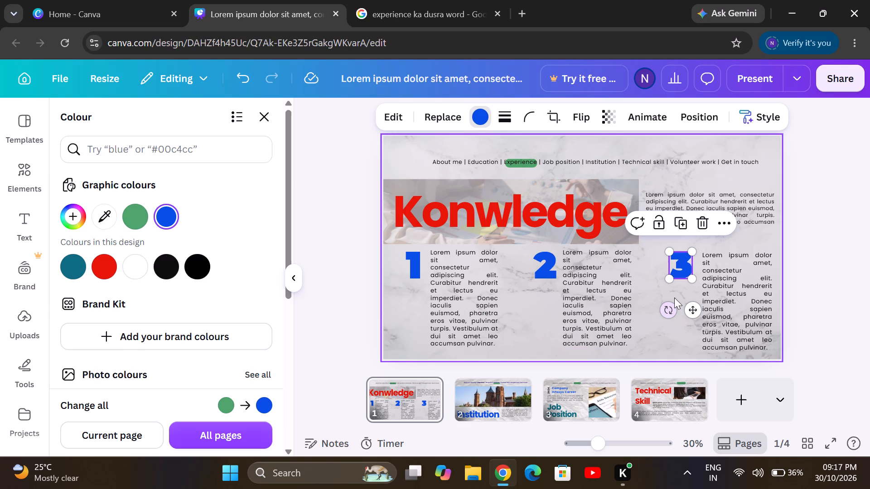
Nudge the numeral 3 slightly towards its paragraph and match its size to the height of 1 and 2, about 111 by 131.
click(696, 309)
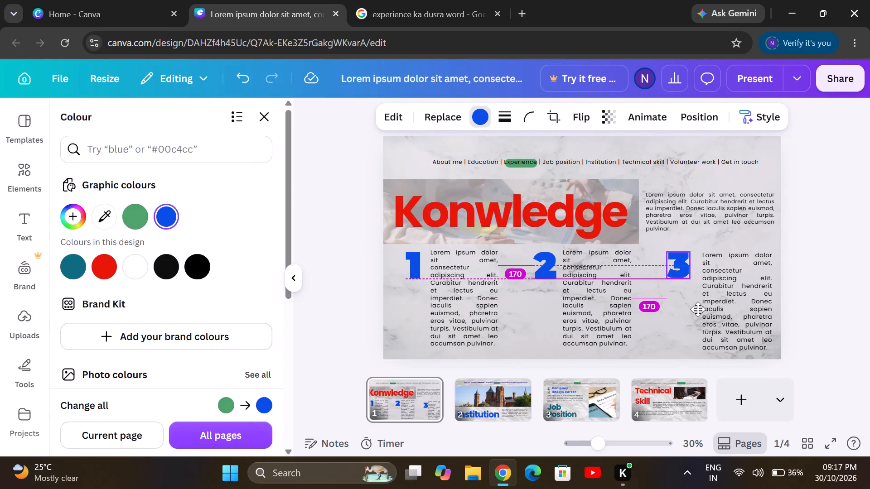
click(680, 266)
click(691, 273)
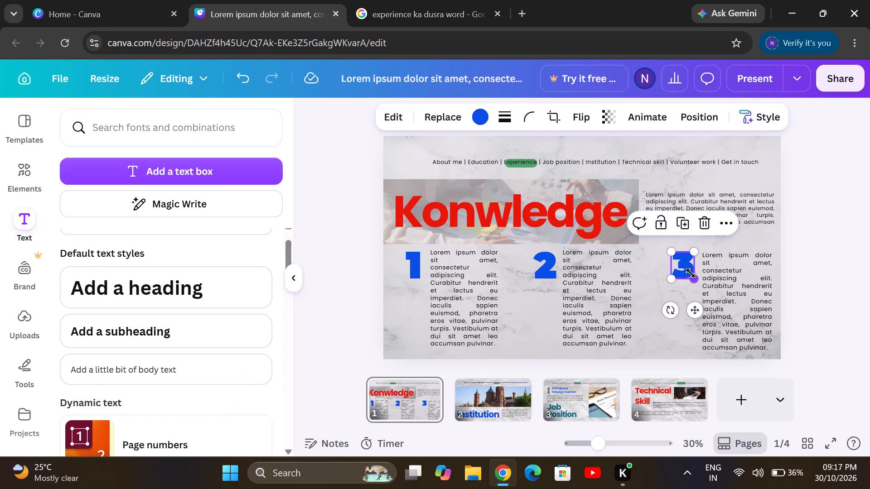
drag(694, 278, 683, 272)
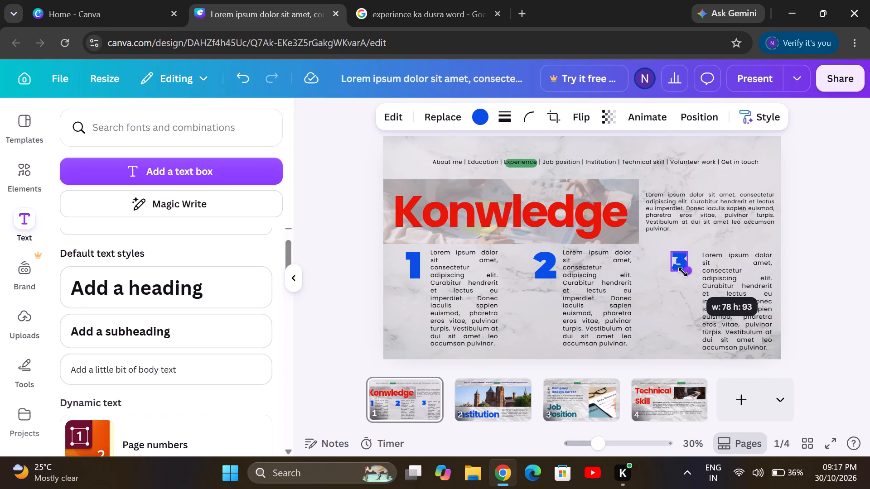
drag(683, 272, 690, 286)
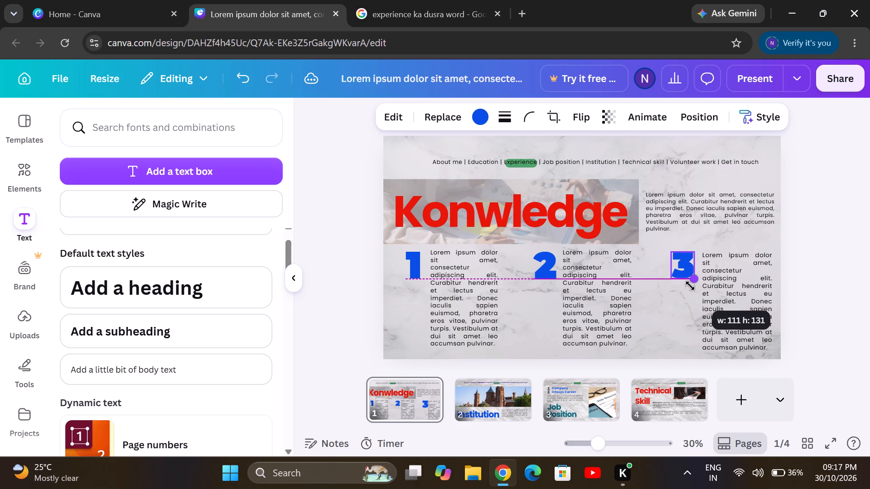
drag(690, 286, 692, 287)
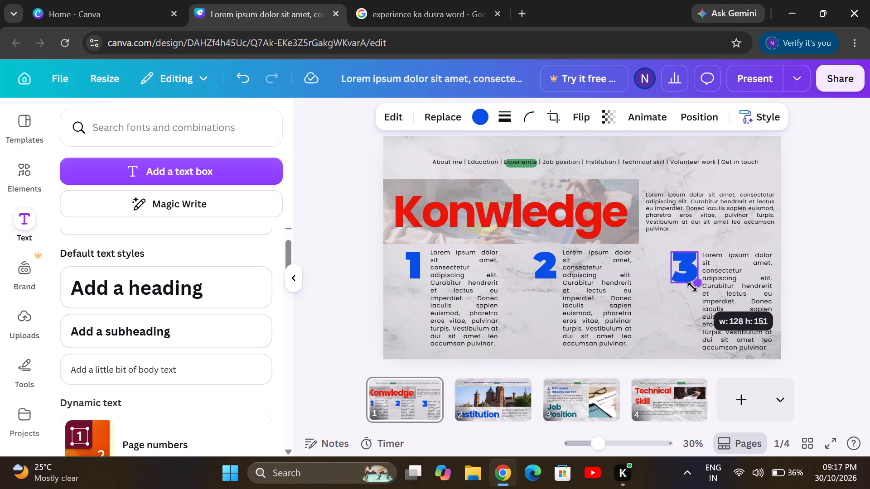
drag(692, 287, 691, 285)
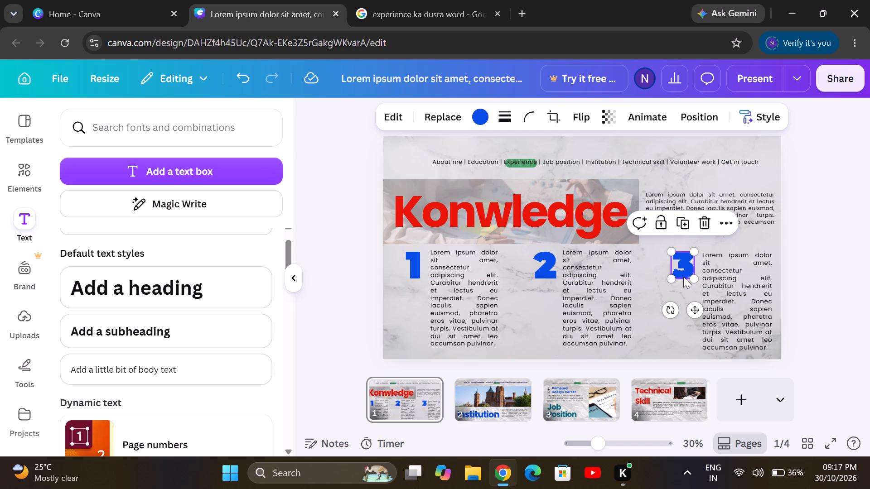
click(685, 272)
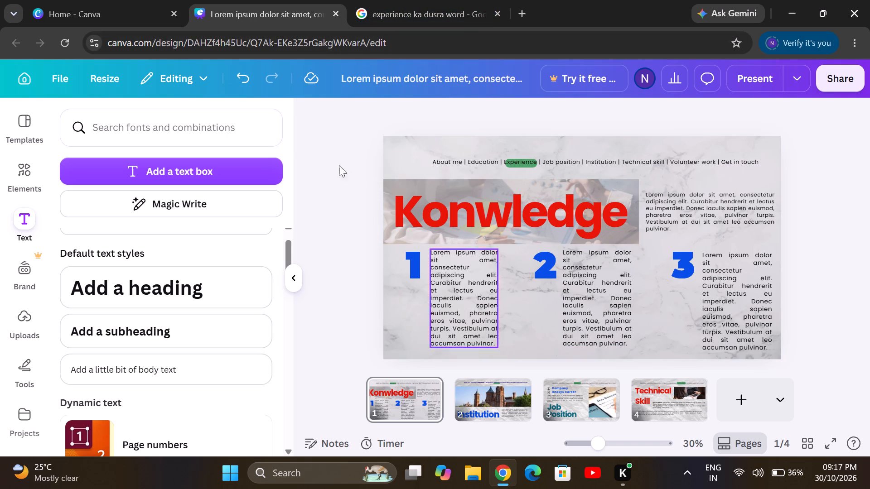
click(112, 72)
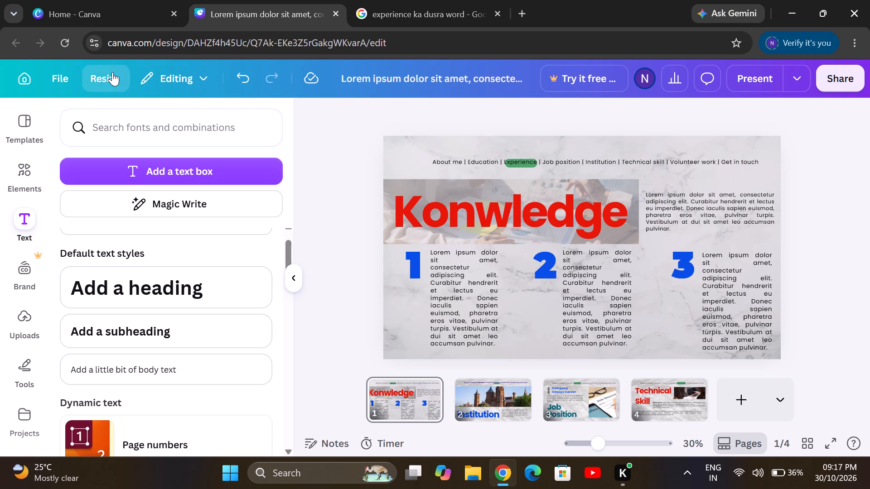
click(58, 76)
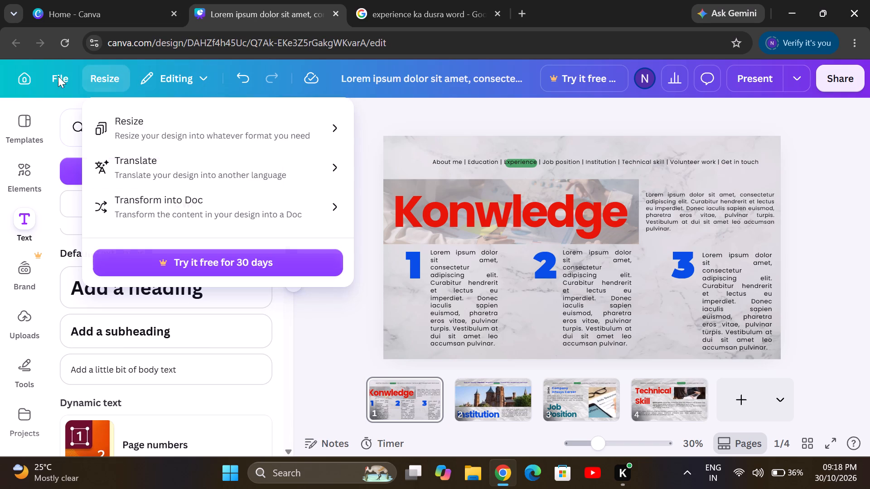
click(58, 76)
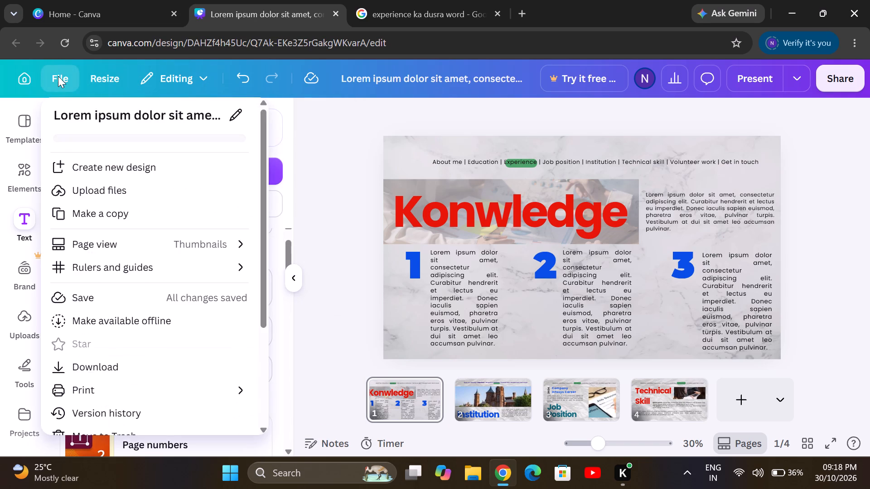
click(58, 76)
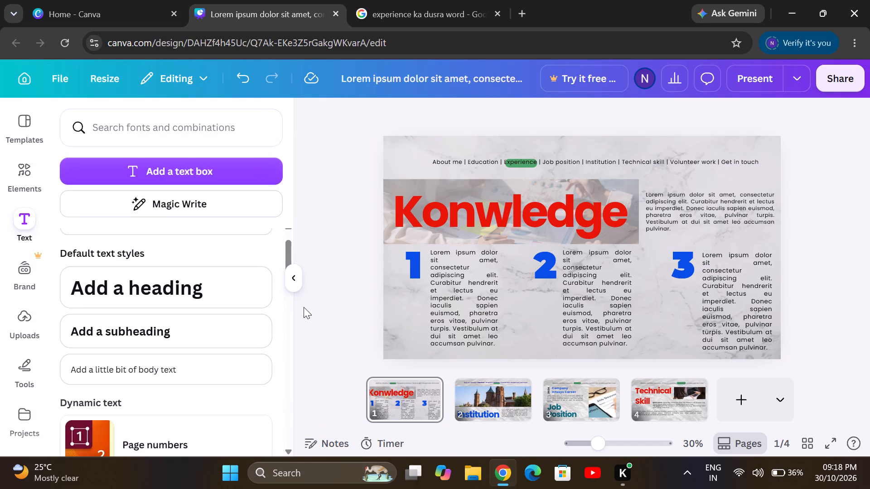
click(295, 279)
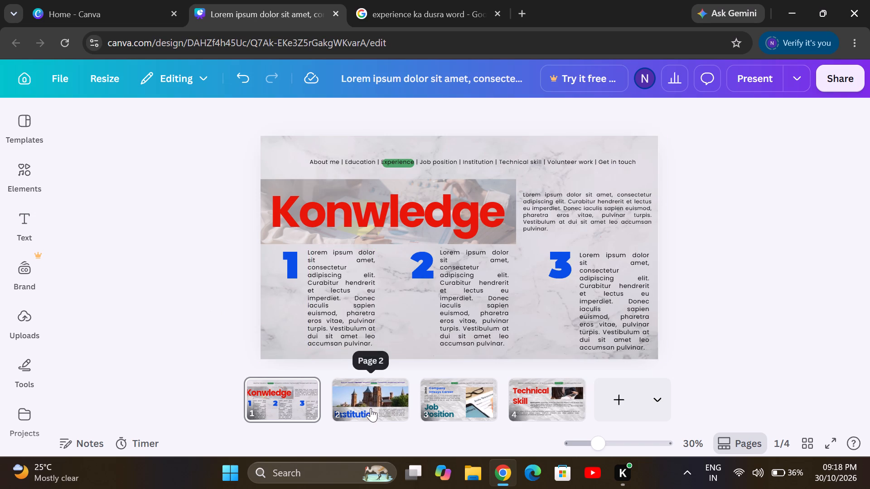
Add the Education page of the Black and White Simple Portfolio Presentation template as a new page after the Konwledge page.
click(29, 193)
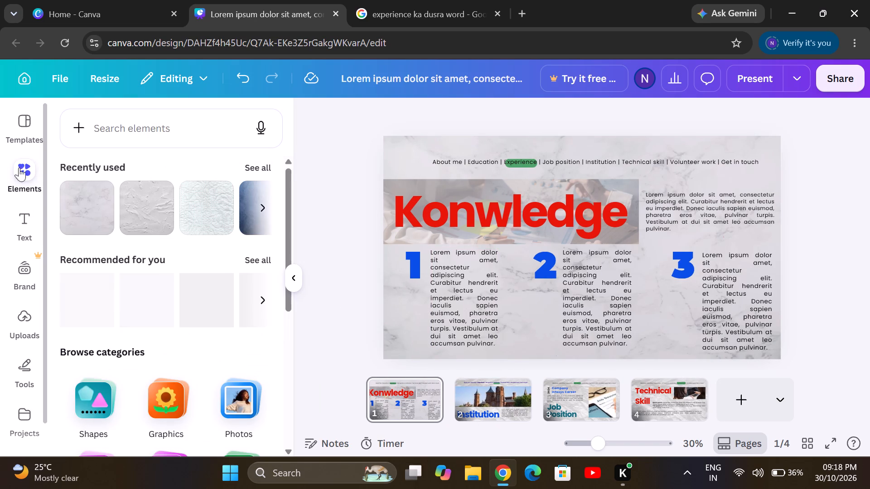
click(27, 126)
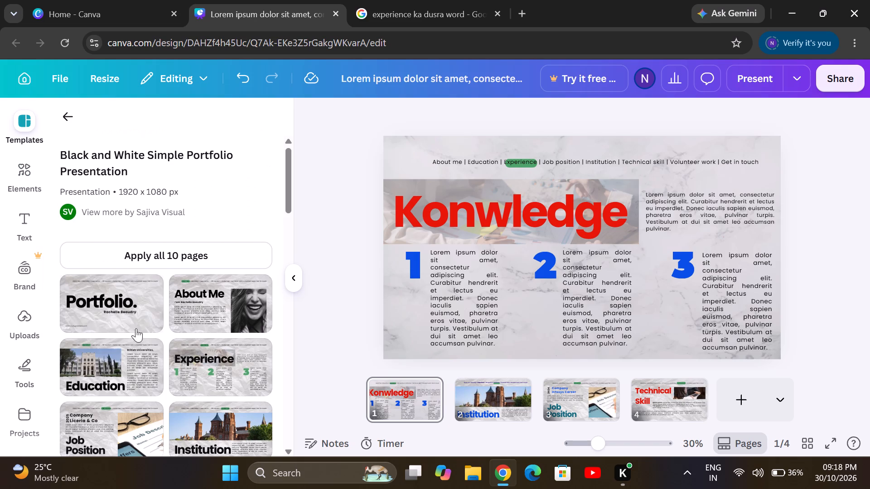
scroll(144, 361, down, 1)
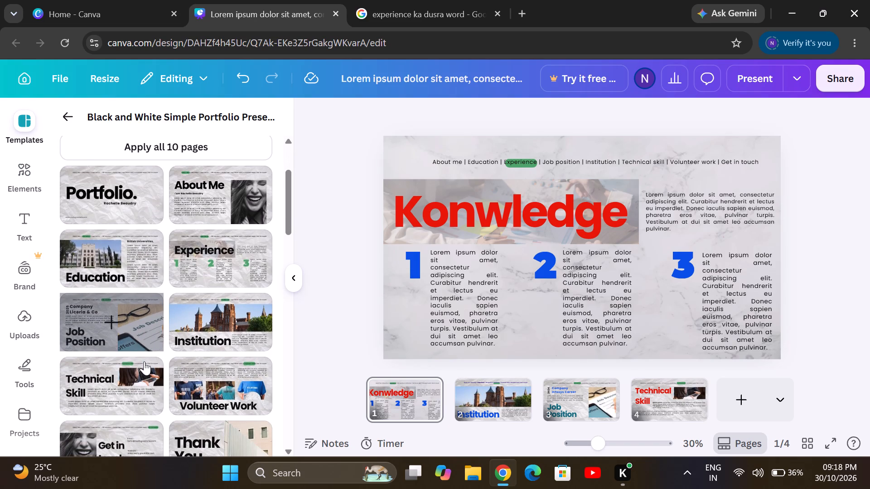
click(97, 271)
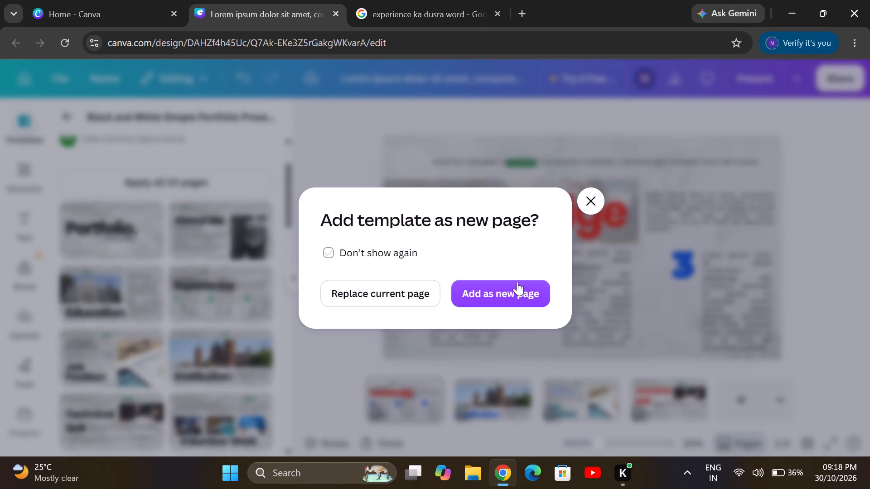
click(527, 294)
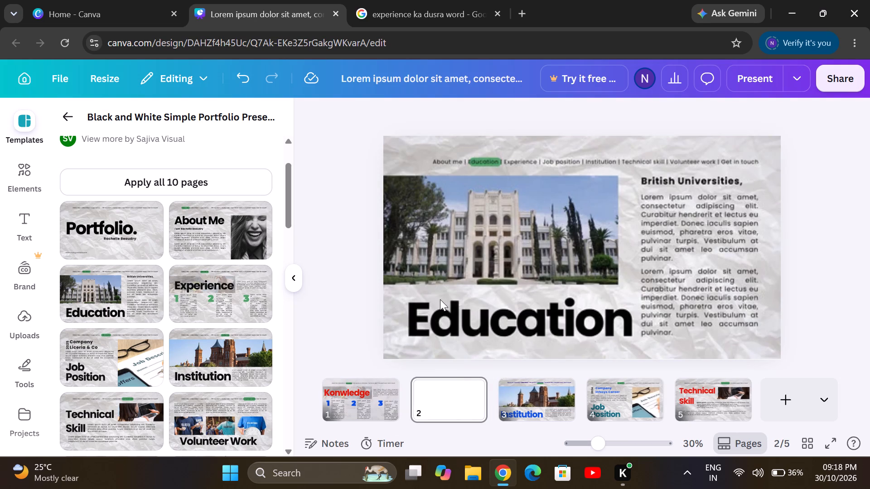
Change the font of the Education title on page 2 to Public Sans.
double_click(440, 307)
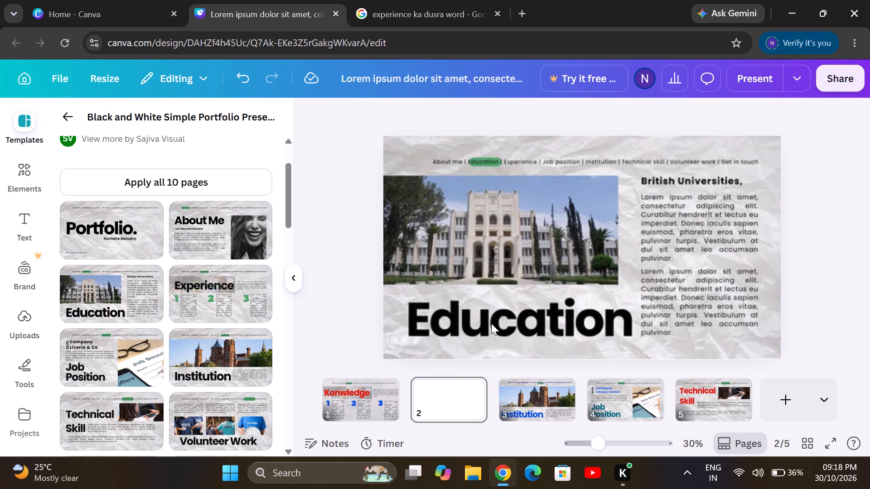
click(521, 281)
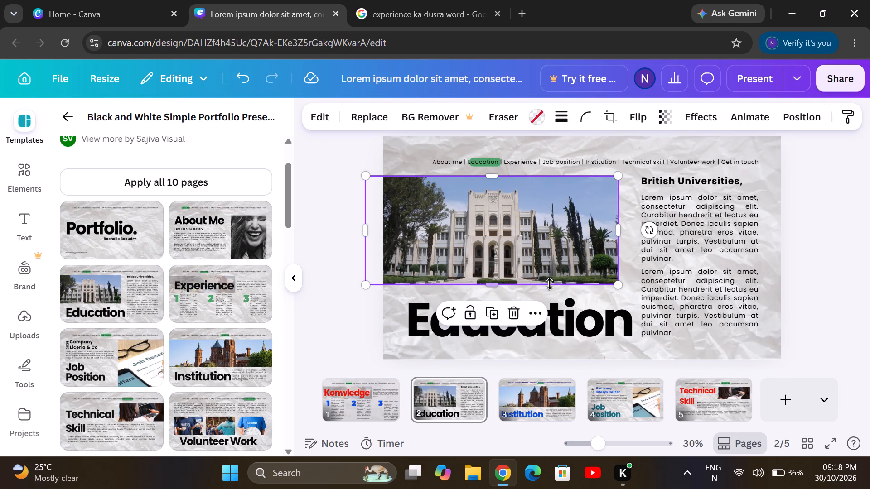
click(571, 307)
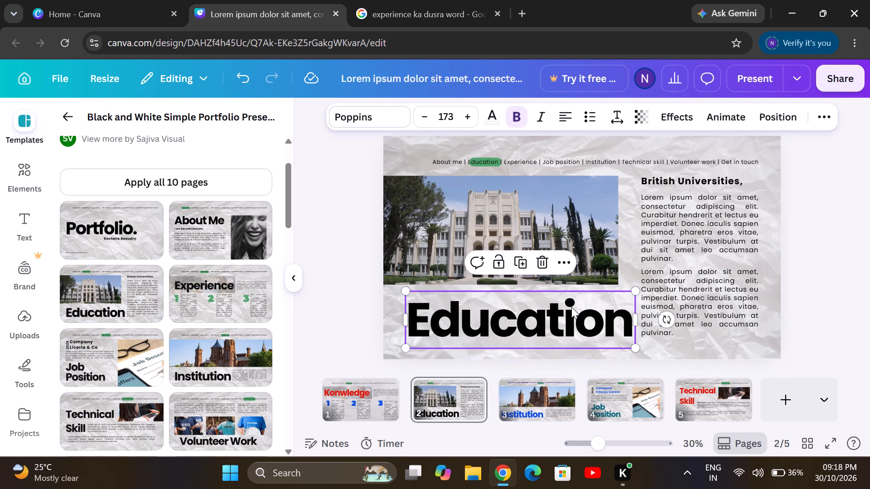
click(387, 114)
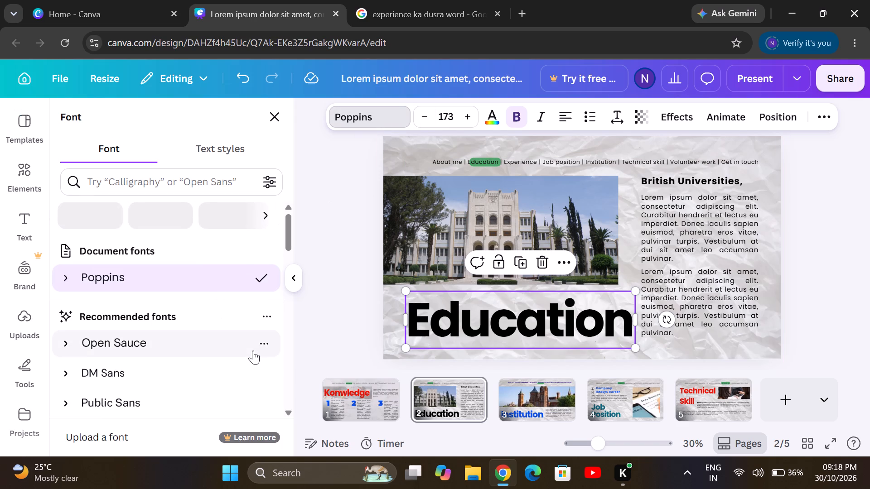
scroll(253, 350, down, 2)
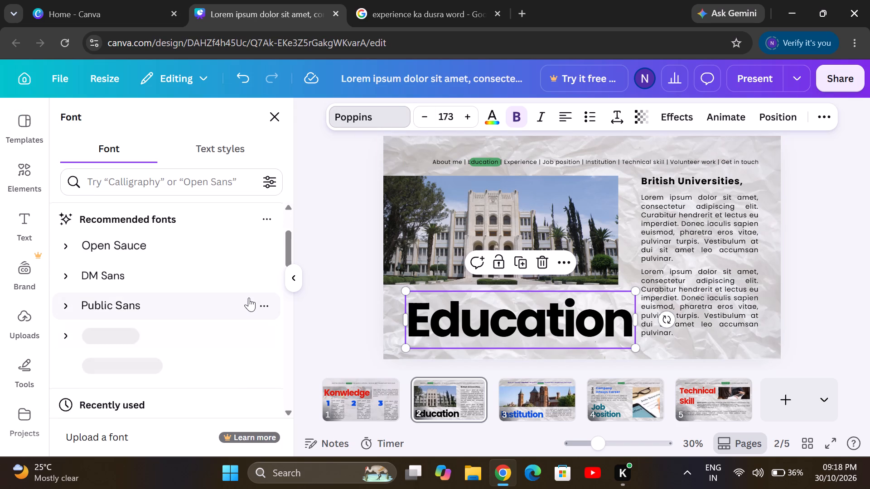
click(249, 298)
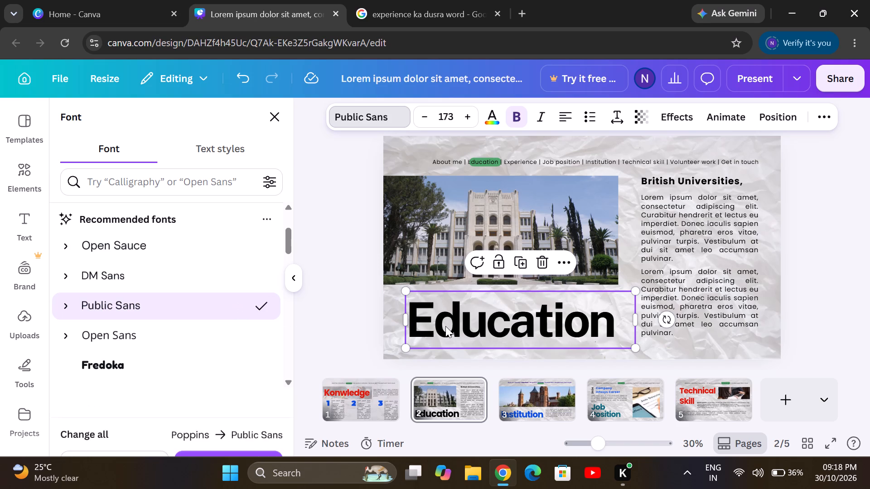
Recolour the whole Education title on page 2 in the bright red used in the design.
click(496, 331)
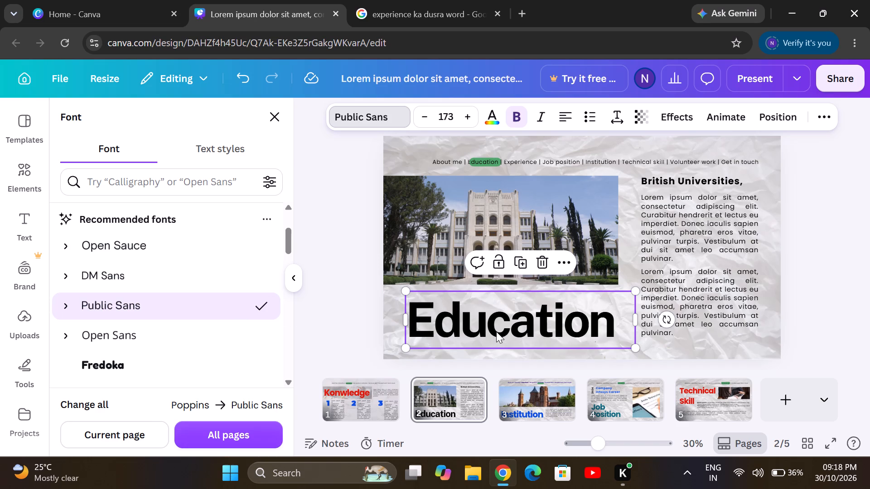
scroll(496, 331, left, 1)
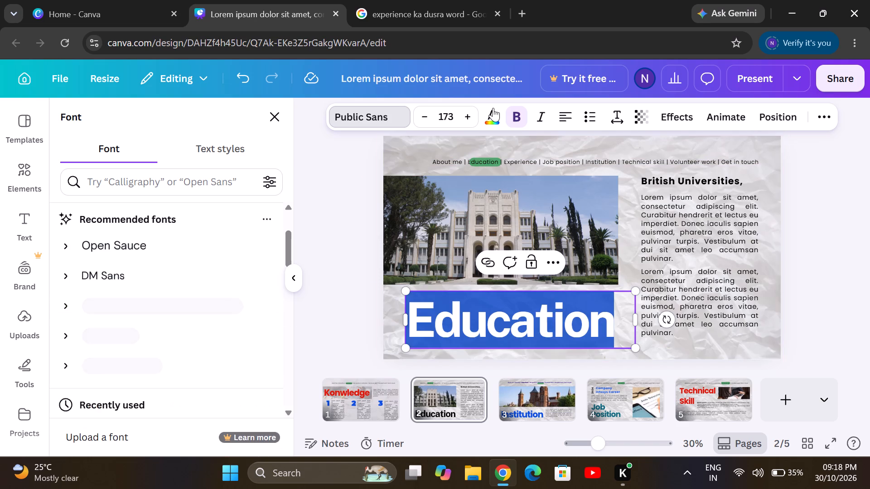
click(491, 115)
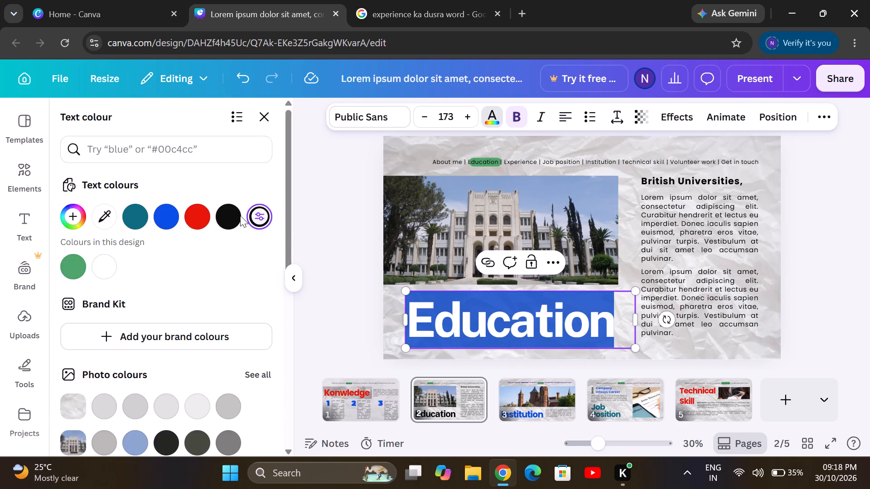
click(203, 213)
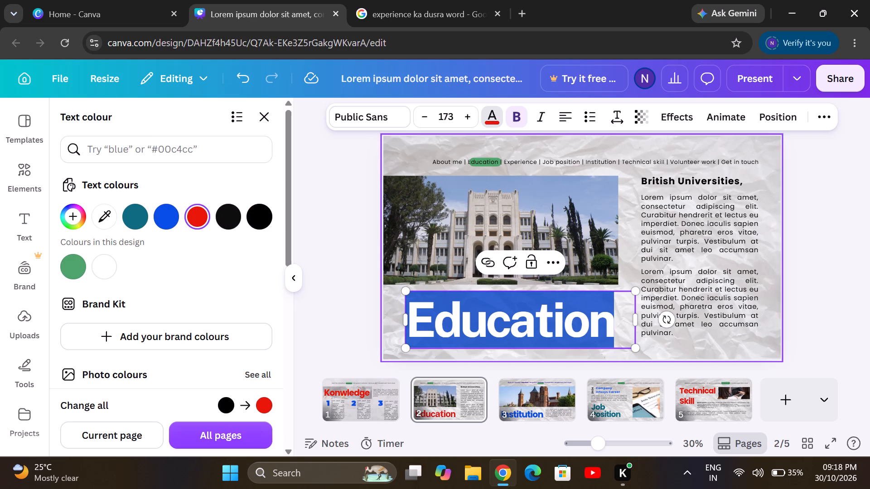
click(452, 302)
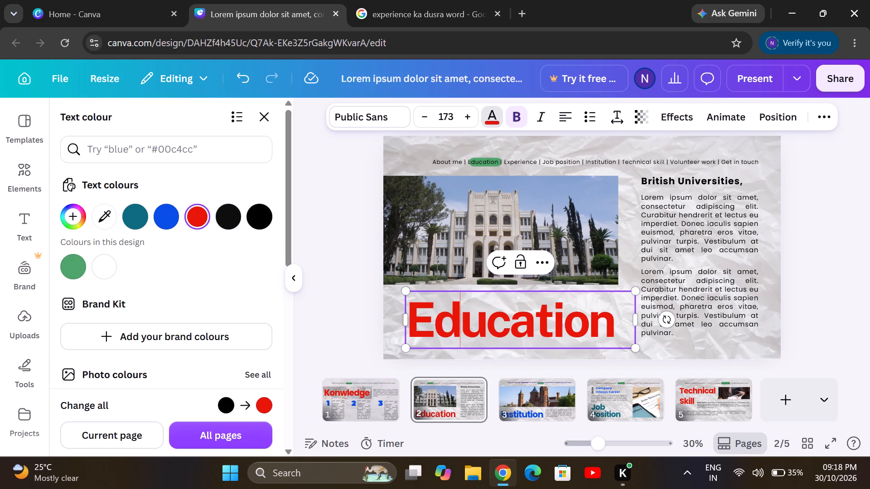
click(613, 329)
click(528, 363)
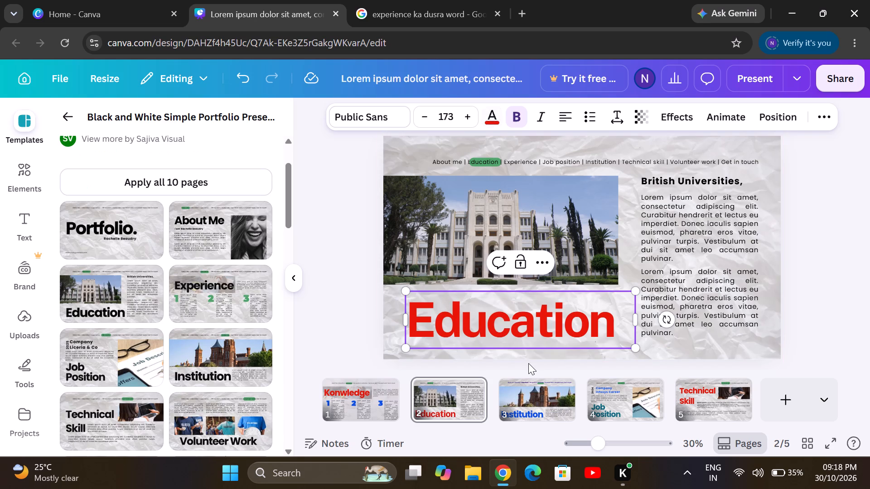
Scale the Education title down to font size 157 and centre it beneath the university building photo with a small gap.
drag(633, 344, 610, 345)
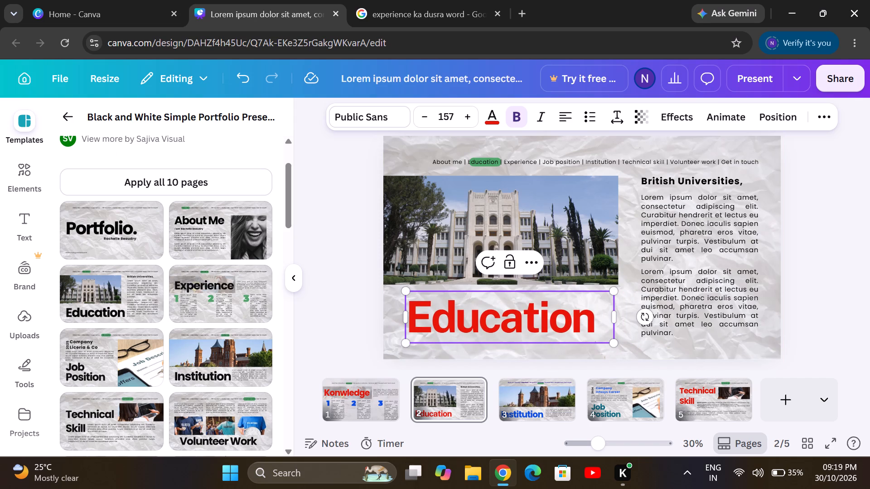
drag(556, 345, 554, 349)
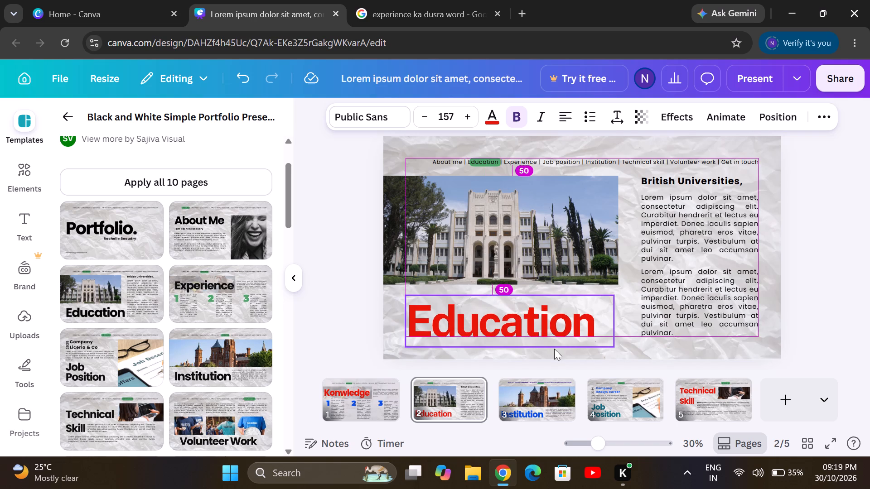
drag(554, 349, 556, 349)
click(552, 329)
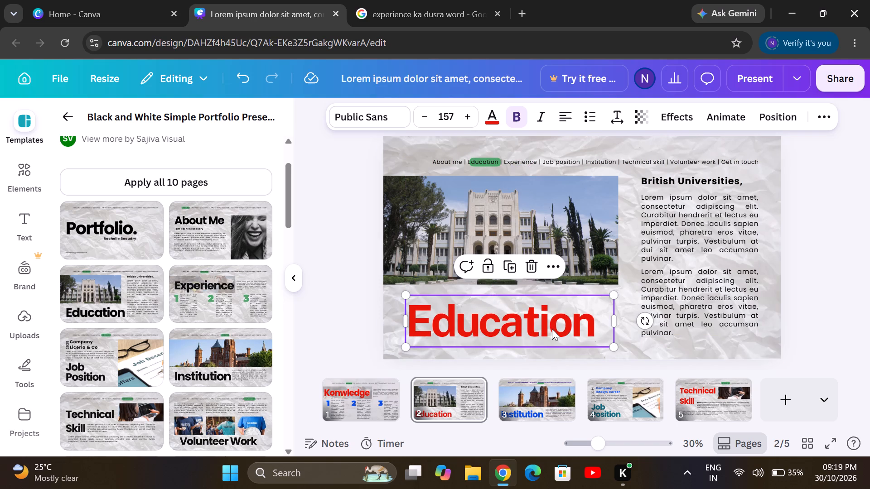
click(552, 329)
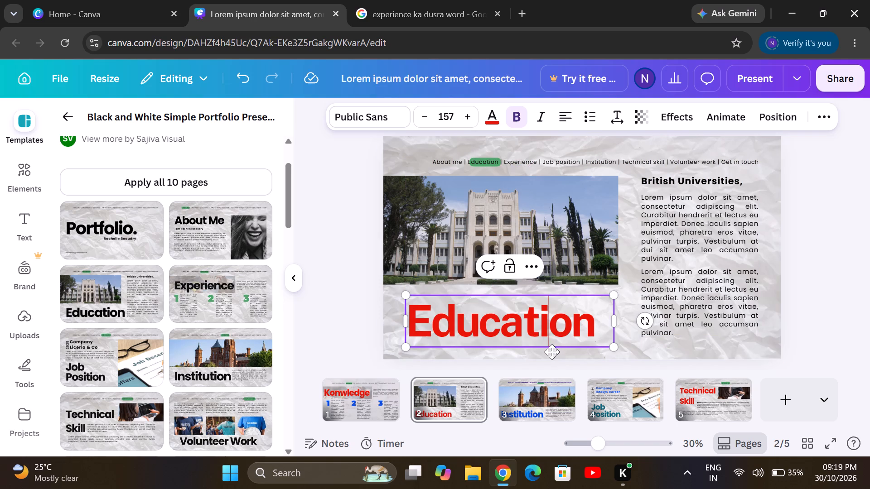
drag(555, 348, 565, 348)
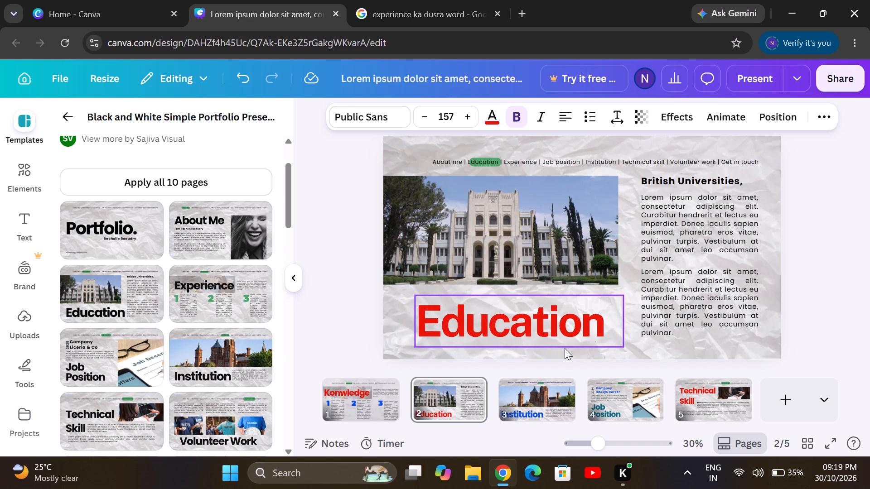
drag(565, 348, 547, 347)
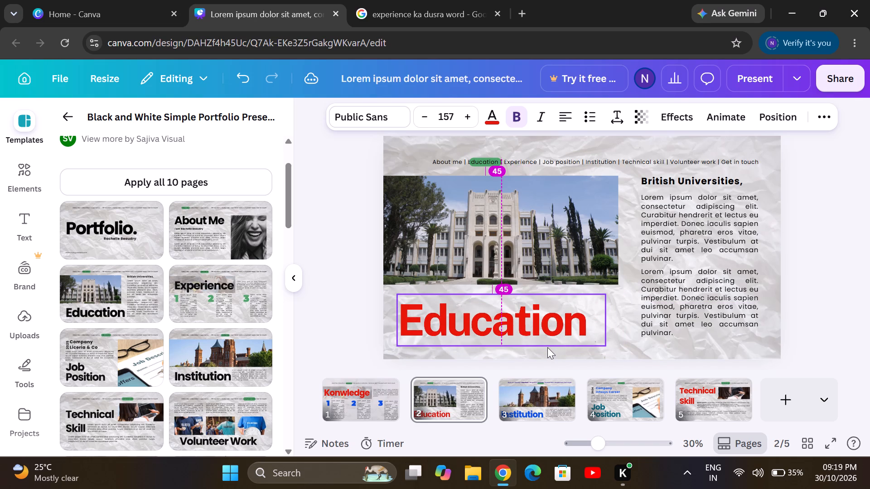
drag(547, 347, 548, 348)
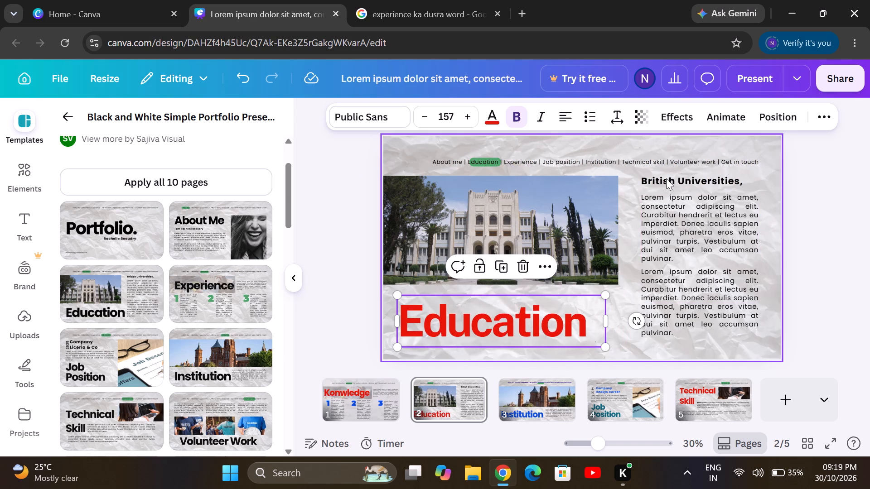
Recolour the "British Universities," heading on page 2 in vivid blue #084DE7.
double_click(666, 178)
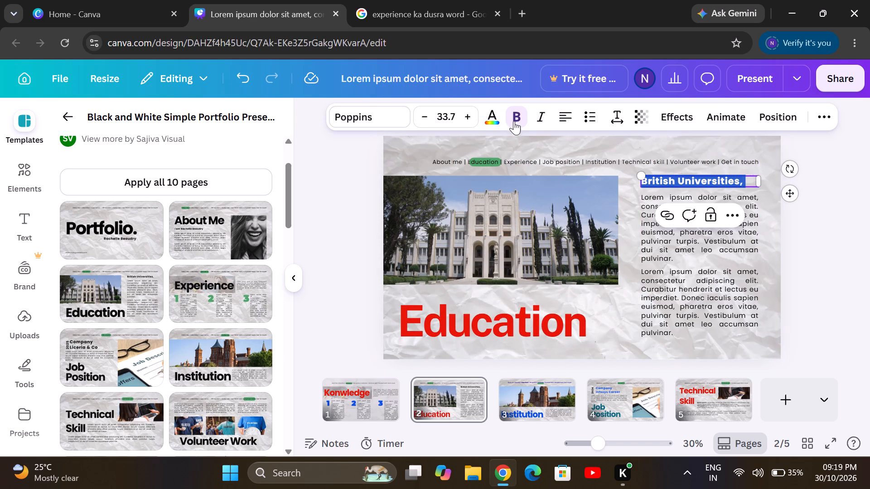
click(496, 112)
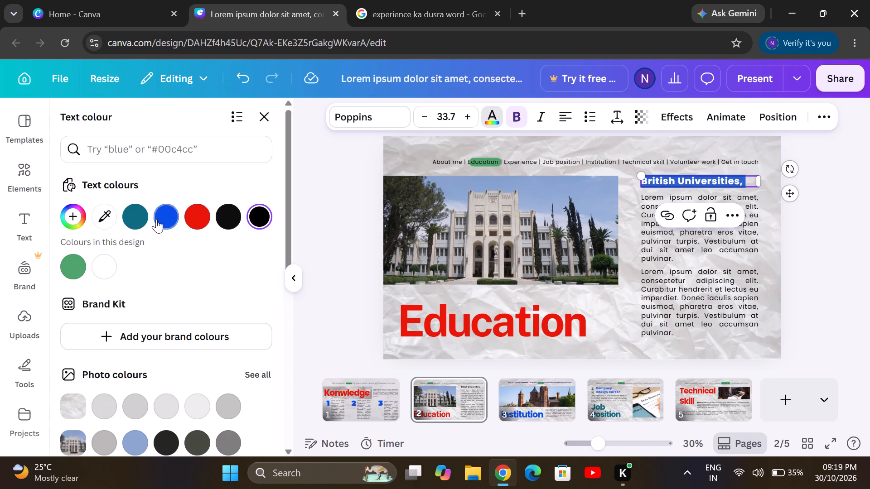
click(153, 217)
click(153, 217)
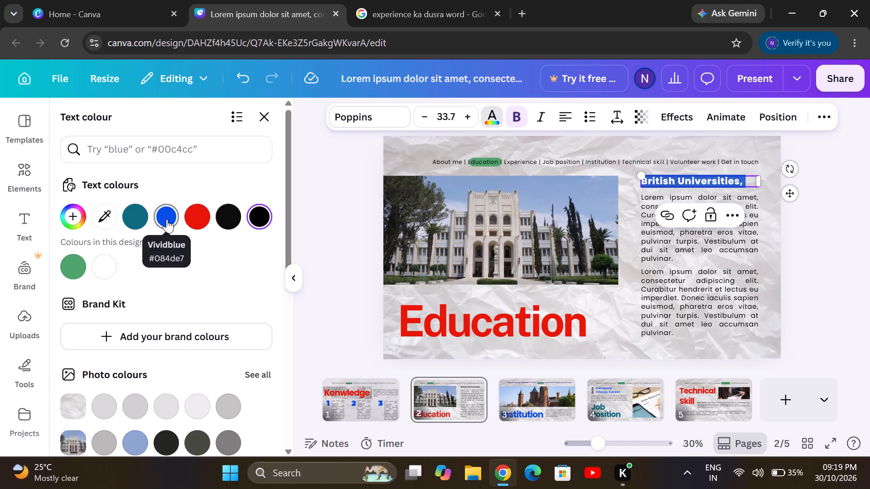
double_click(167, 219)
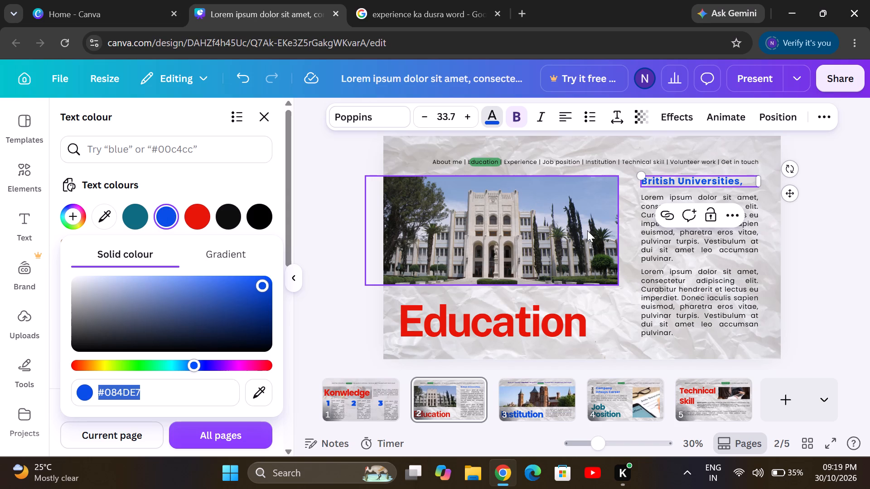
click(645, 196)
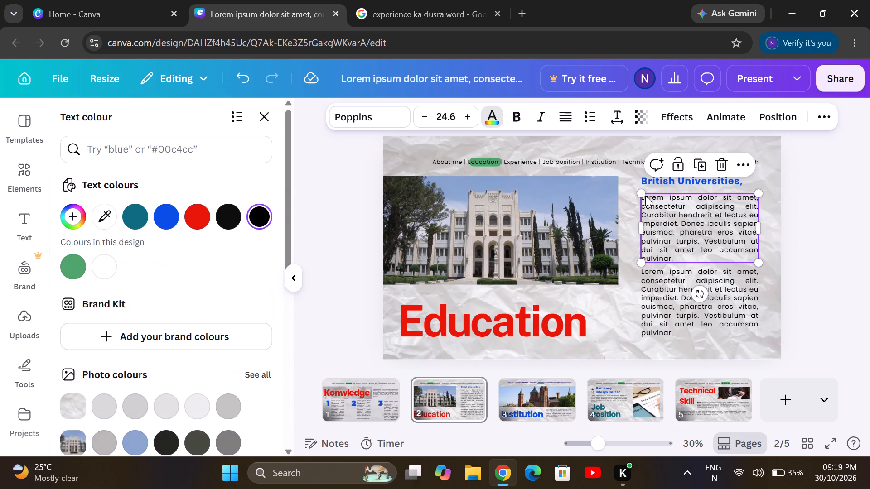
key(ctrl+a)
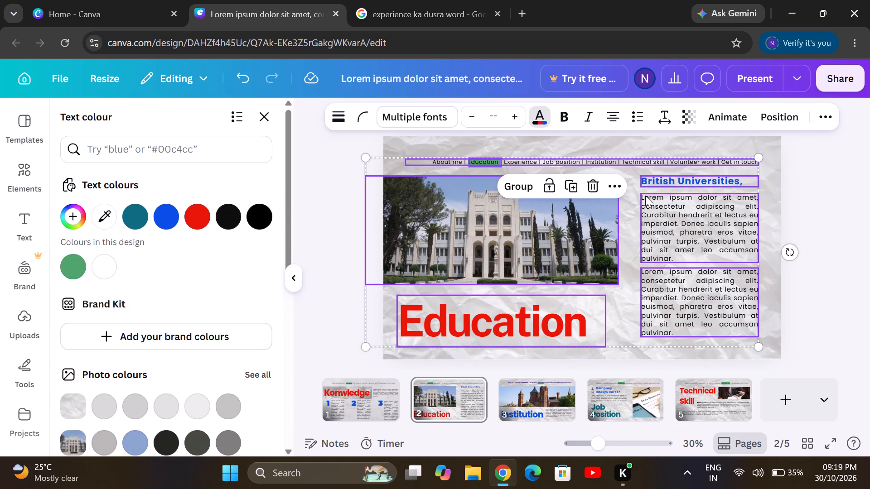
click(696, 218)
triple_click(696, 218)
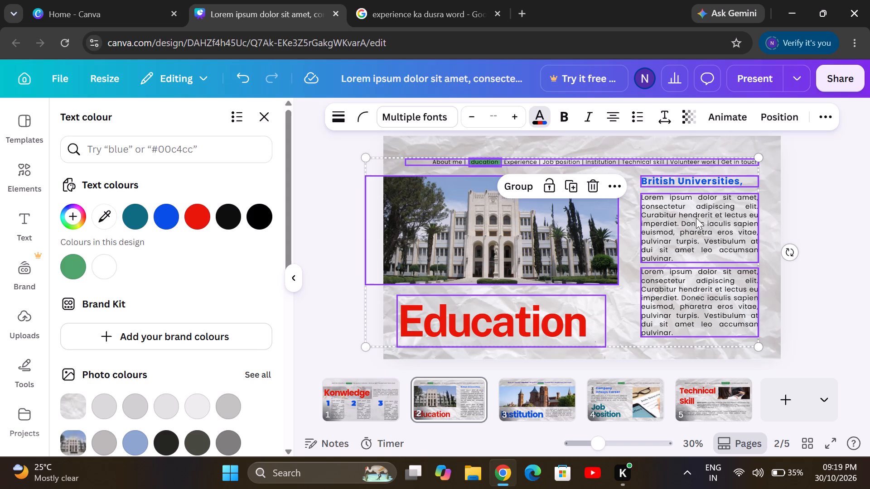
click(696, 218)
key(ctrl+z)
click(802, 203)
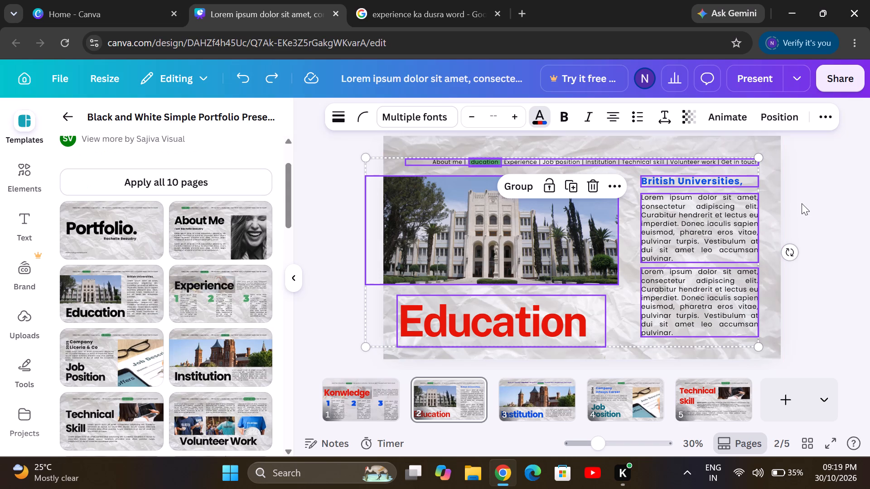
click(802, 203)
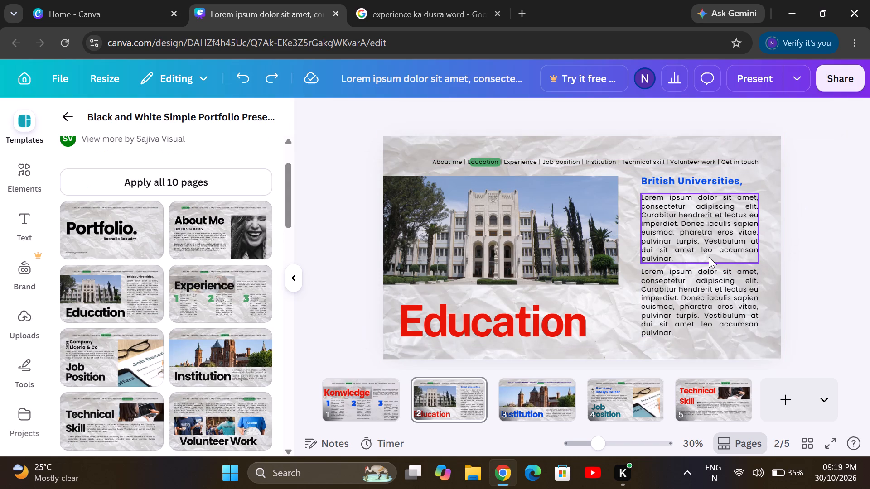
Recolour the whole first body paragraph under "British Universities," on page 2 in dark brown #4F220F.
triple_click(708, 257)
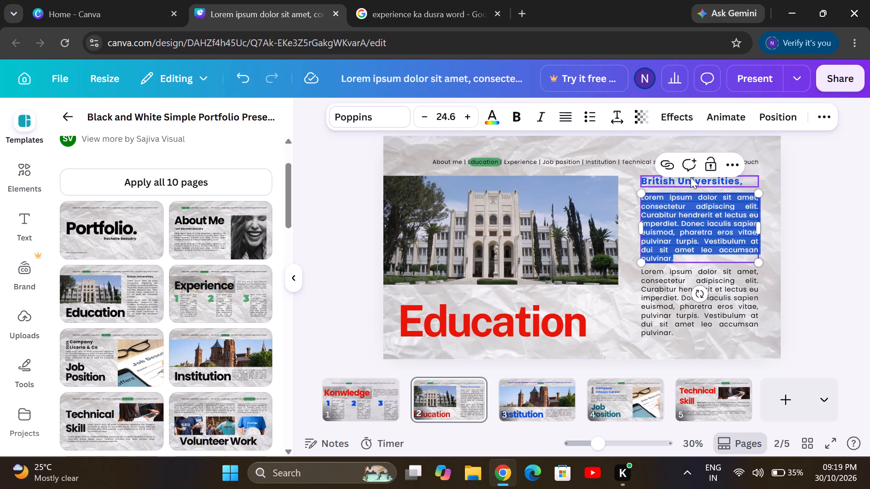
click(500, 117)
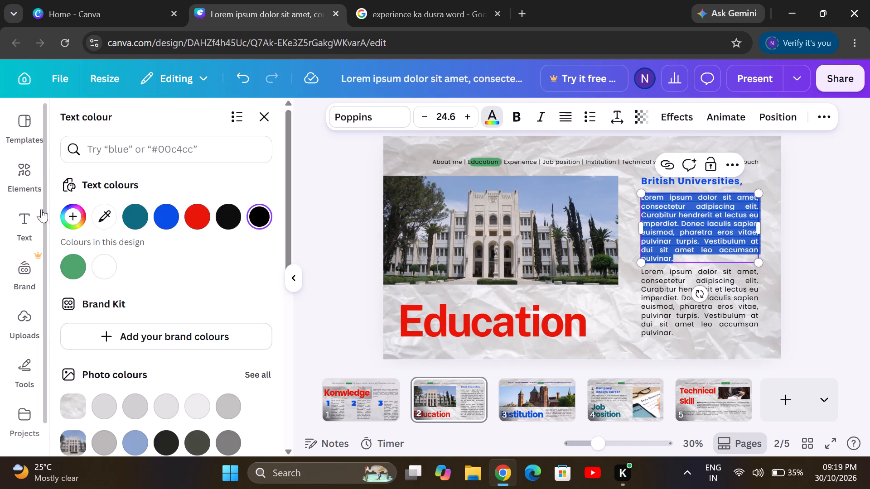
click(72, 212)
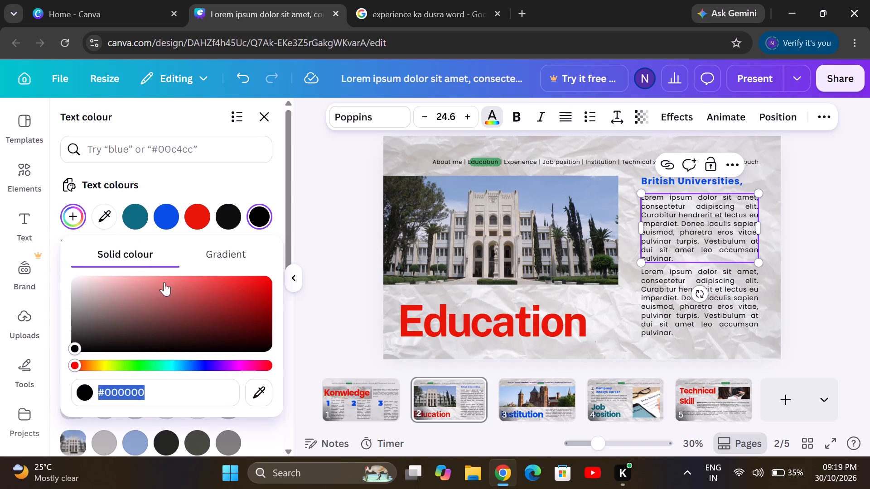
click(141, 331)
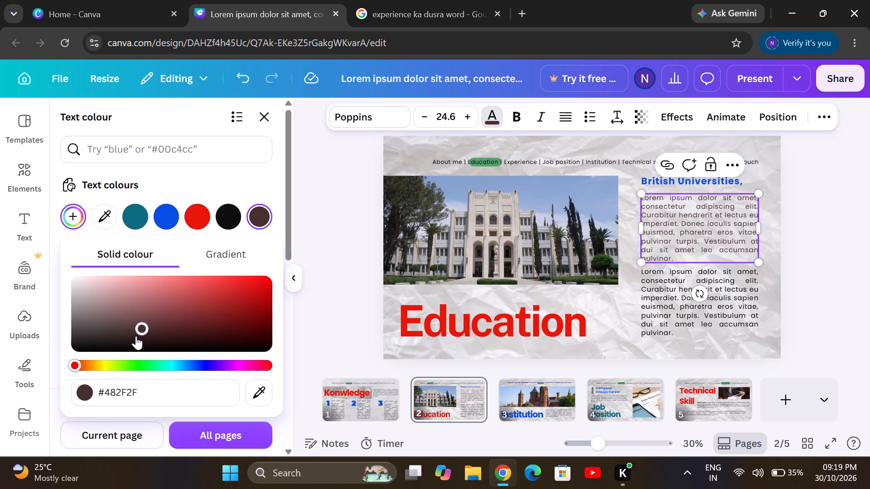
drag(141, 328, 186, 348)
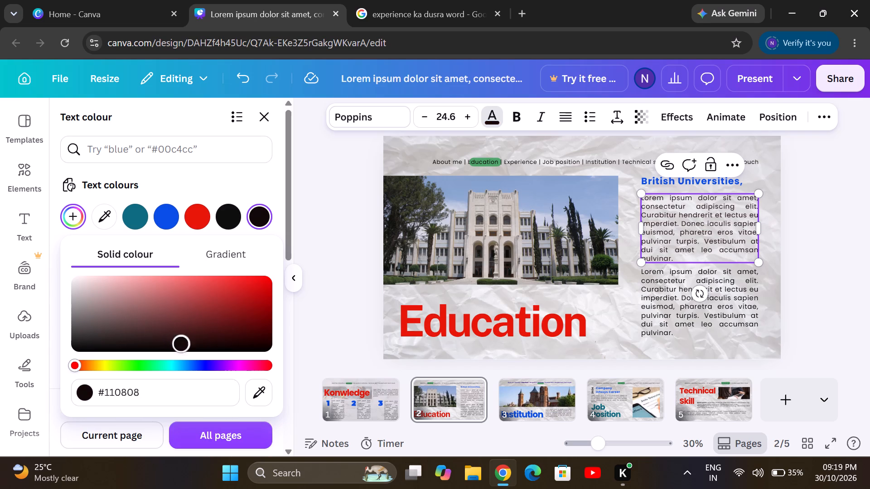
drag(186, 348, 174, 328)
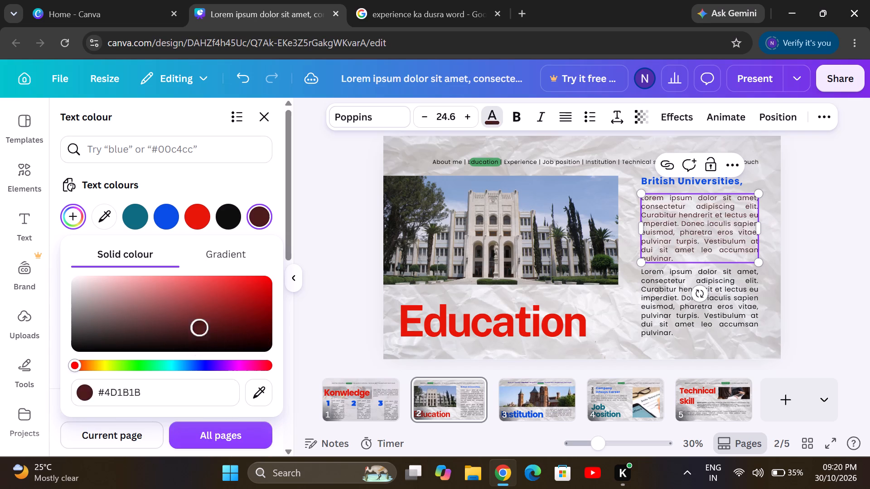
drag(174, 328, 100, 355)
click(100, 362)
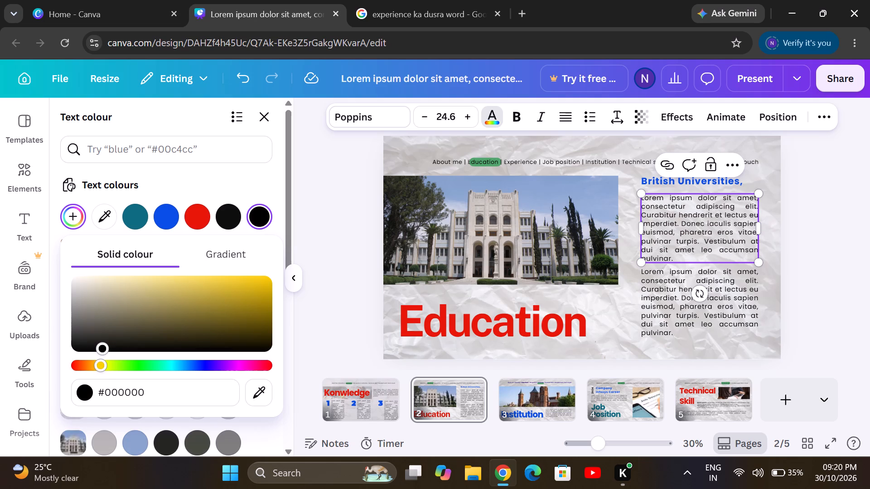
click(121, 368)
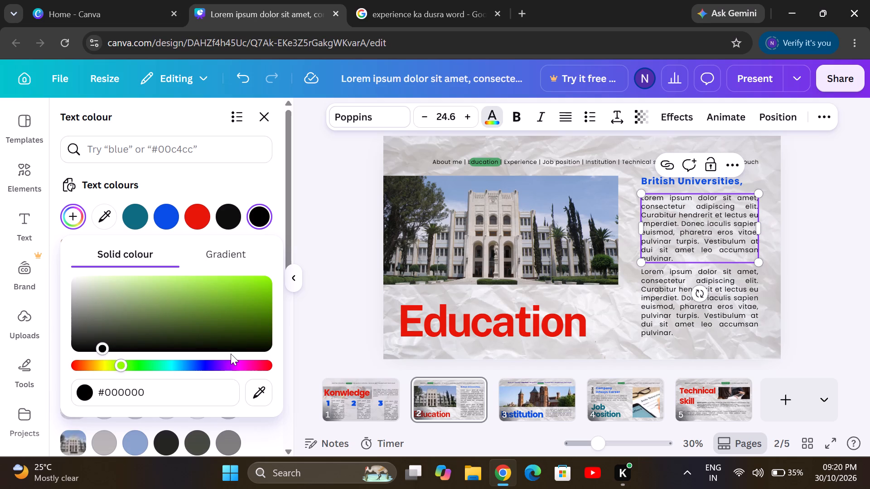
click(233, 360)
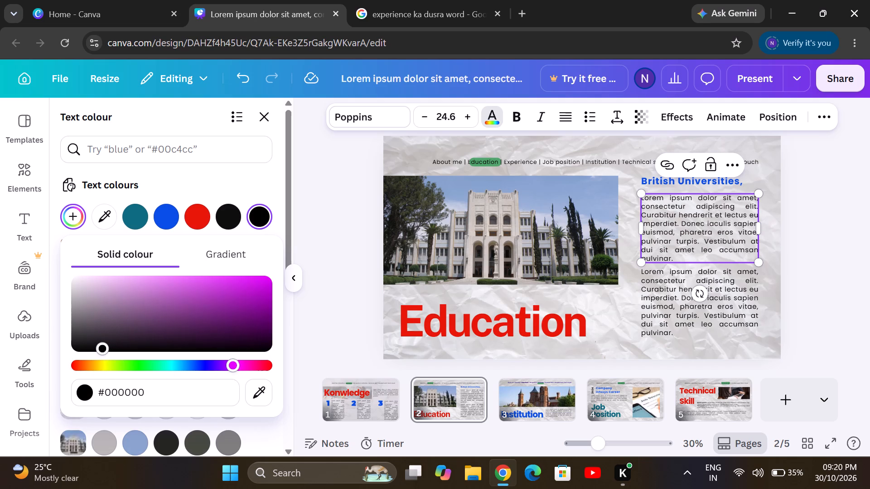
click(251, 368)
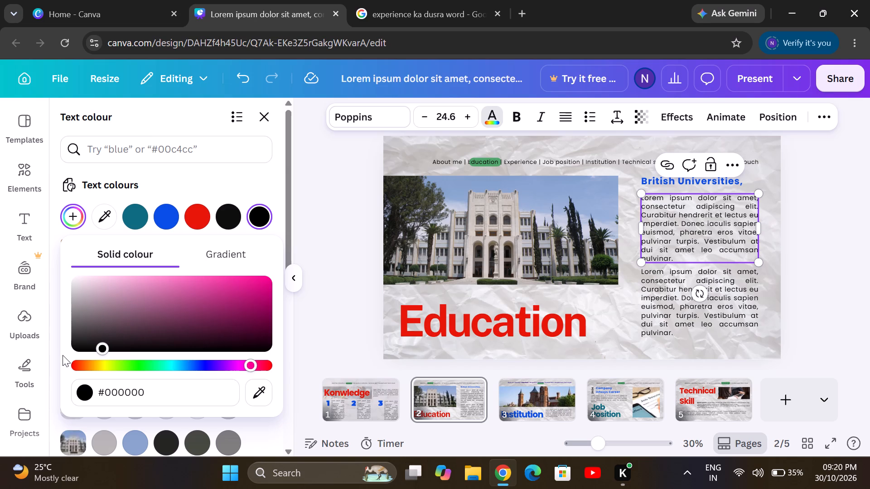
click(83, 369)
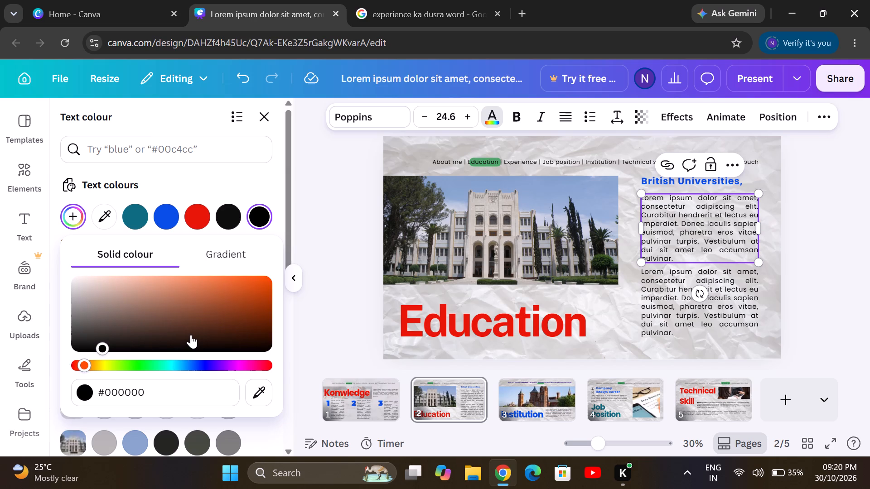
drag(191, 335, 197, 327)
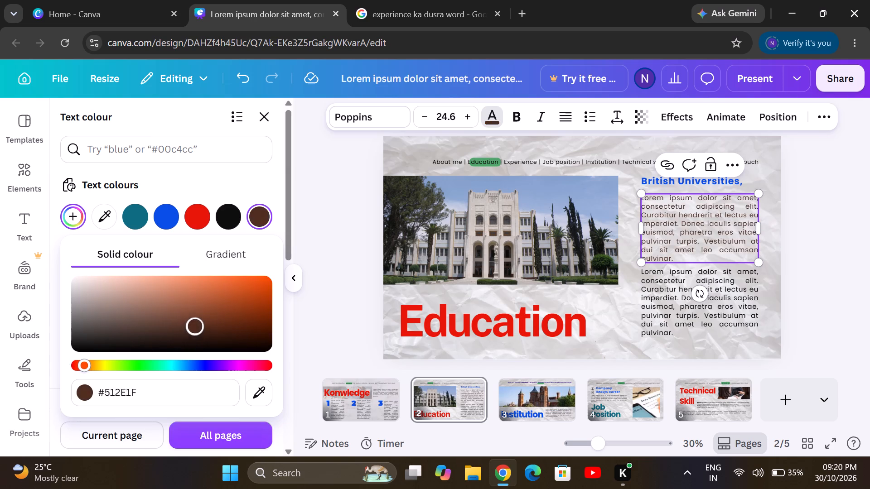
drag(197, 327, 214, 336)
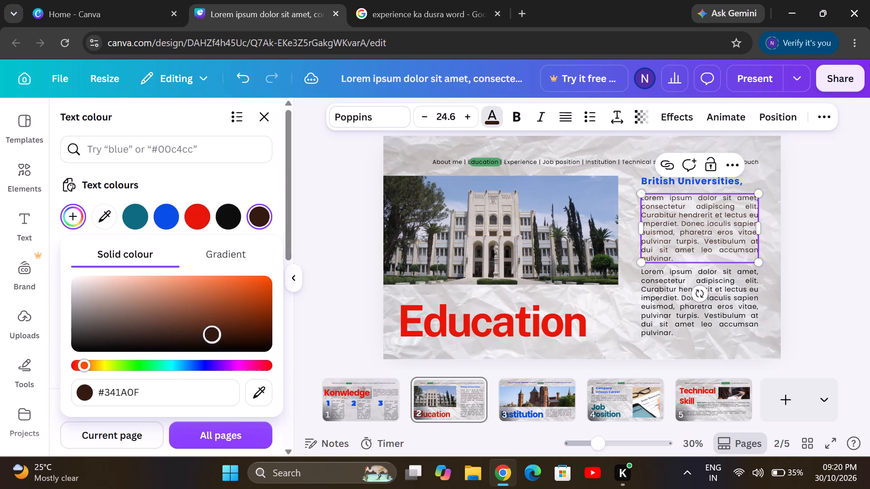
drag(214, 336, 227, 333)
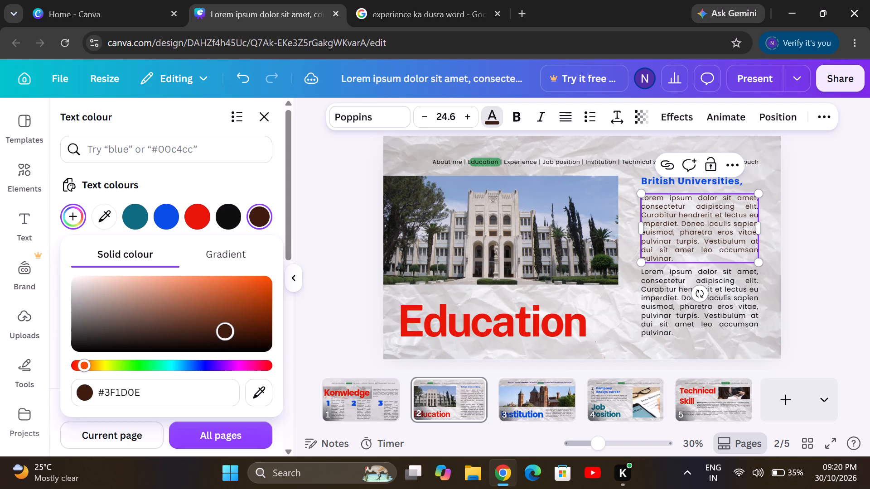
drag(227, 333, 216, 314)
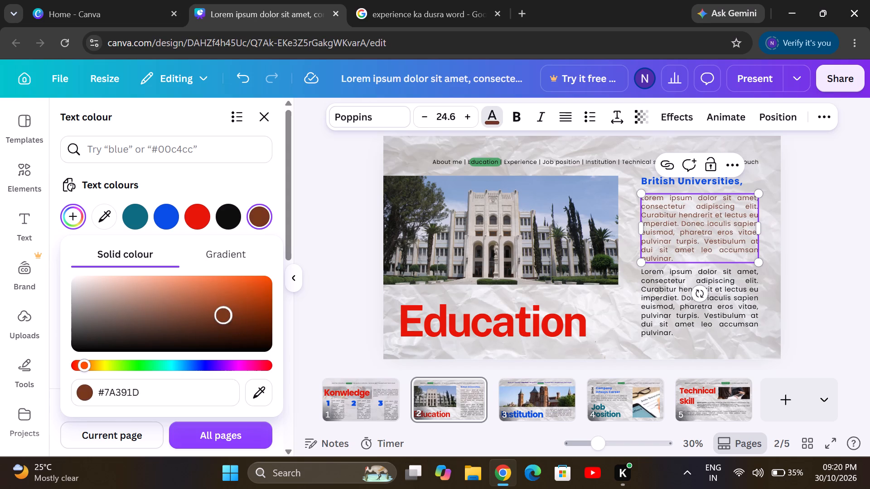
drag(216, 314, 231, 320)
drag(231, 320, 226, 313)
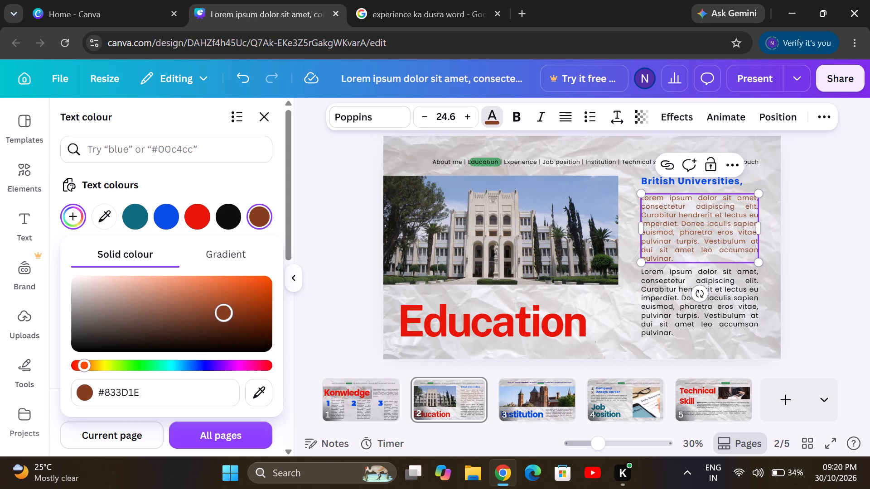
drag(226, 313, 224, 316)
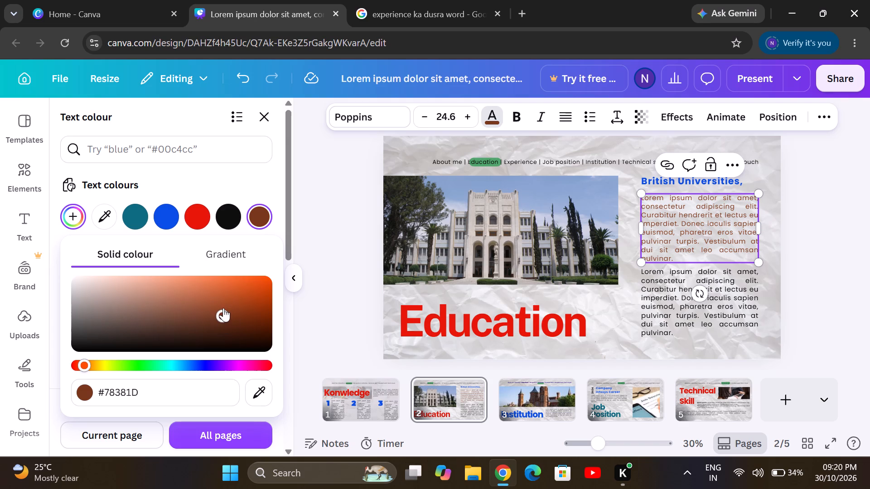
drag(223, 308, 234, 326)
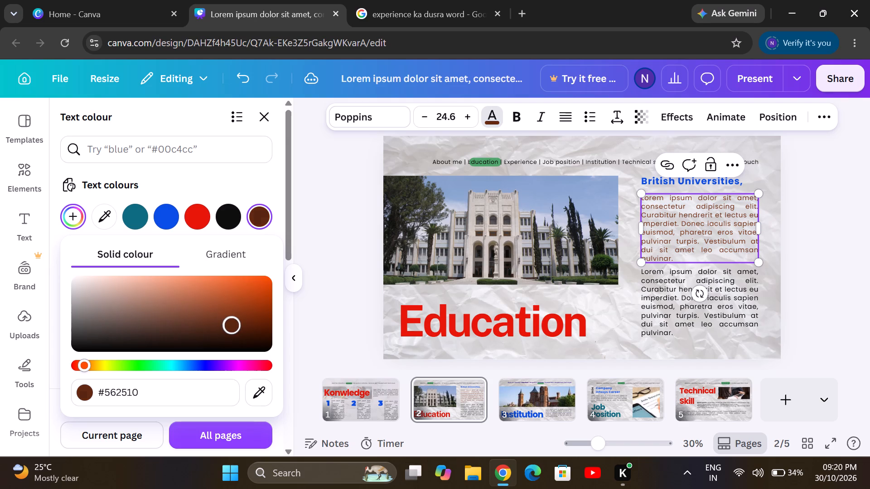
drag(234, 326, 235, 328)
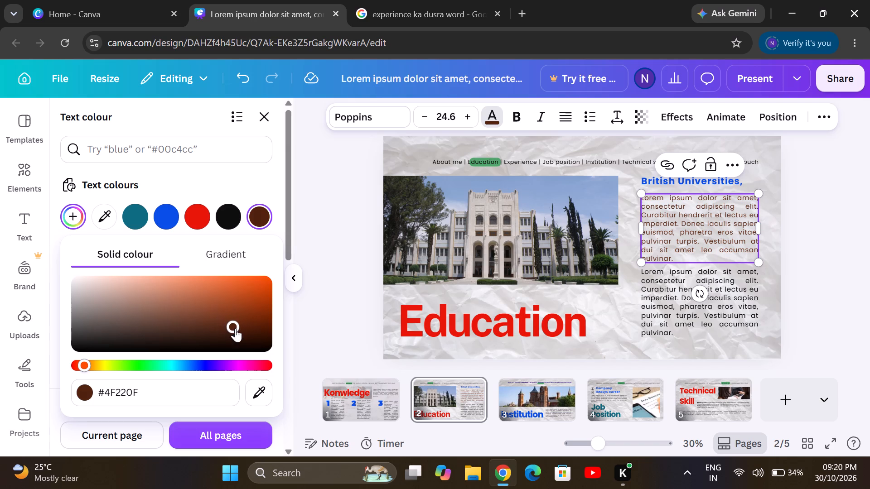
click(235, 328)
click(261, 219)
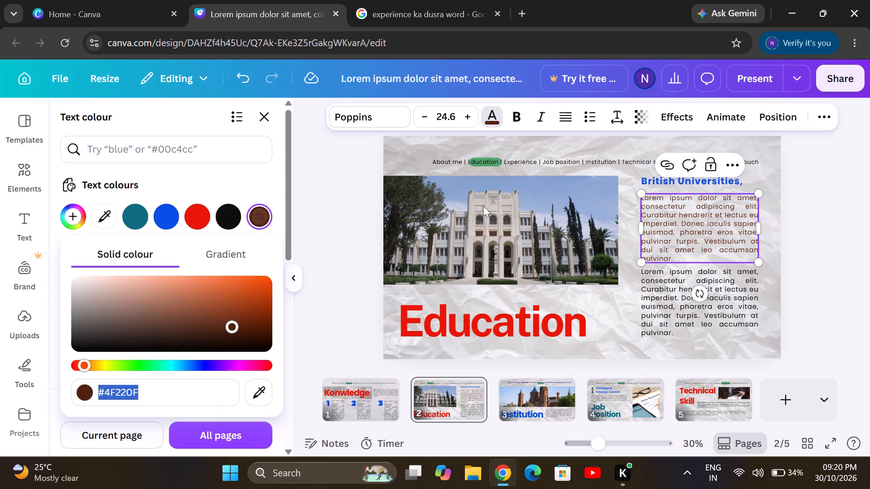
double_click(654, 232)
Recolour the whole second body paragraph on page 2 in the same dark brown as the first paragraph.
click(640, 288)
drag(640, 288, 649, 288)
double_click(649, 288)
click(649, 288)
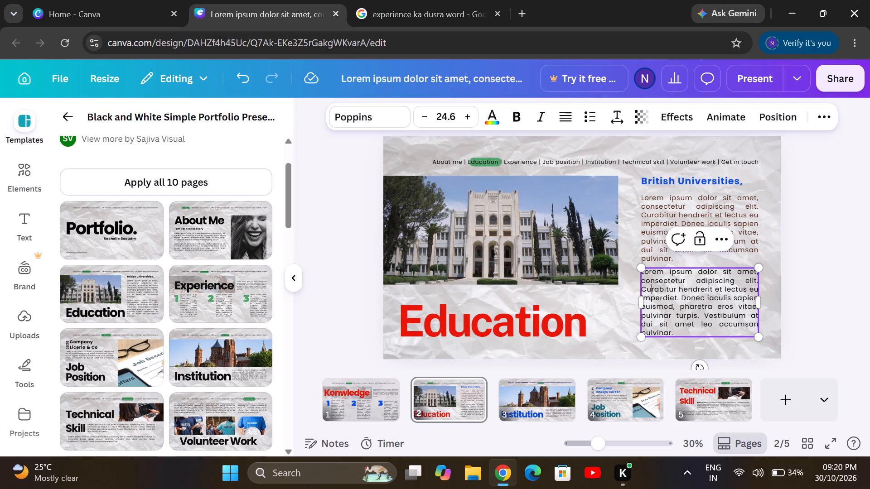
double_click(649, 288)
click(649, 288)
double_click(649, 288)
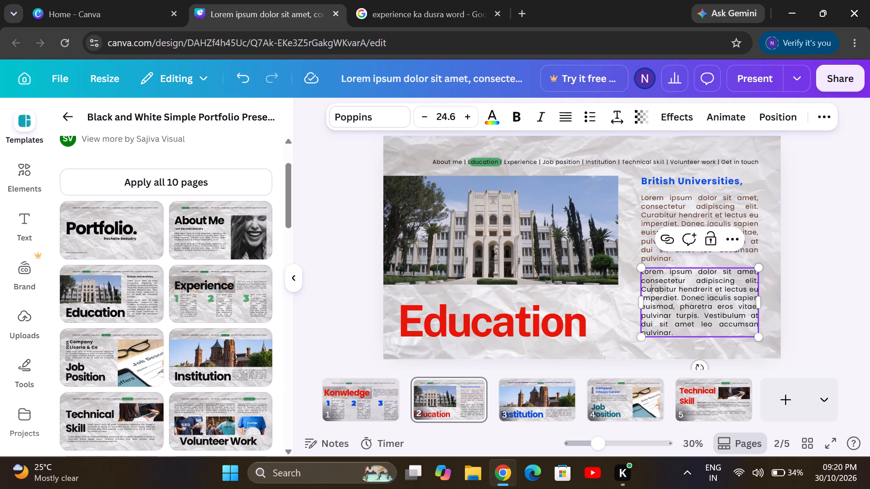
key(ctrl+a)
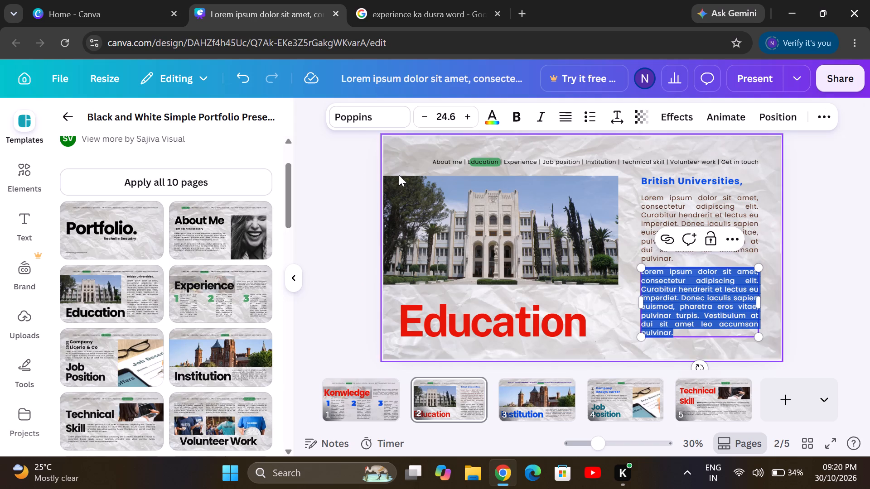
click(487, 119)
click(256, 213)
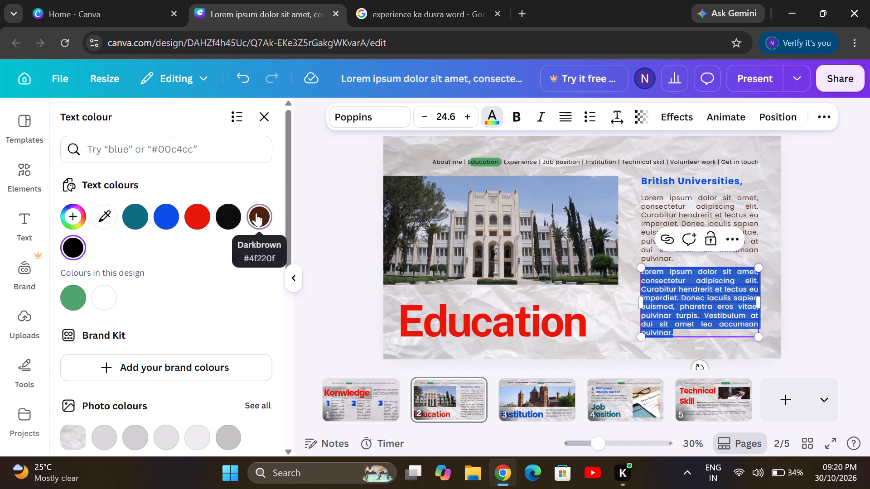
click(358, 290)
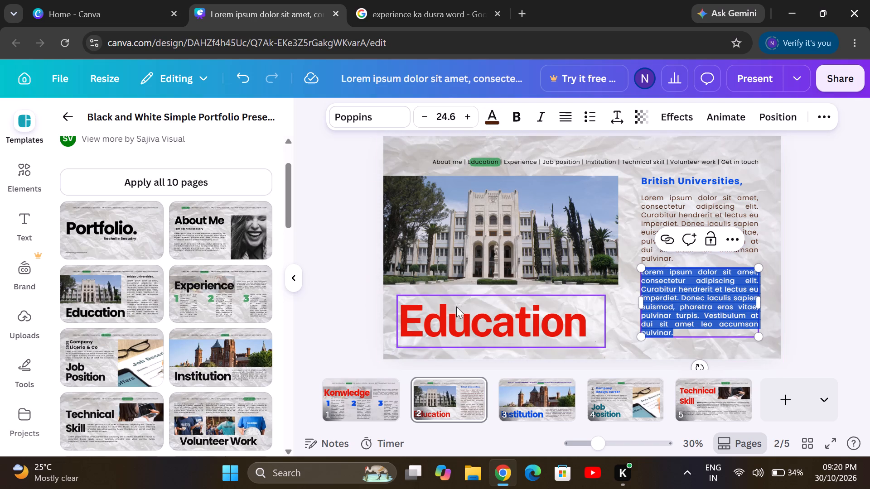
click(617, 292)
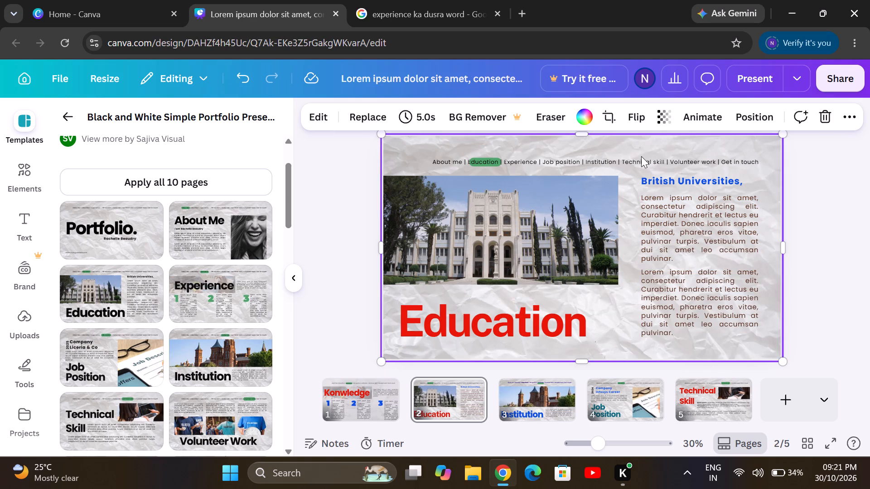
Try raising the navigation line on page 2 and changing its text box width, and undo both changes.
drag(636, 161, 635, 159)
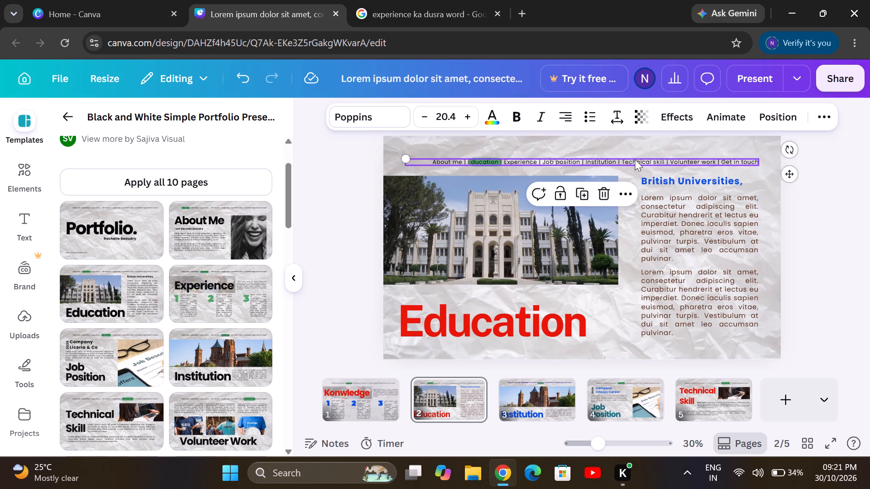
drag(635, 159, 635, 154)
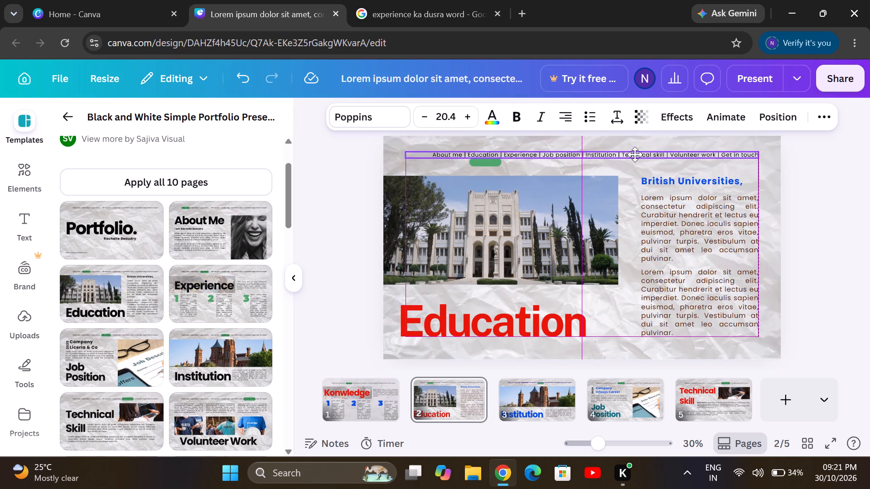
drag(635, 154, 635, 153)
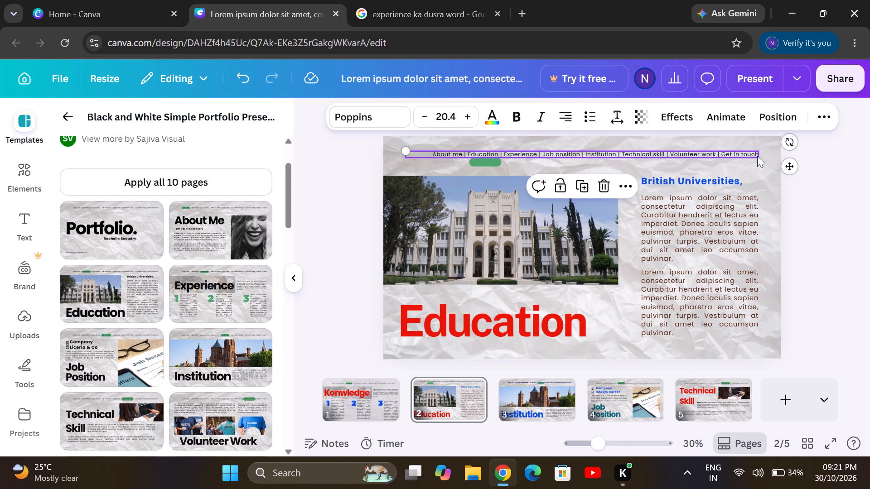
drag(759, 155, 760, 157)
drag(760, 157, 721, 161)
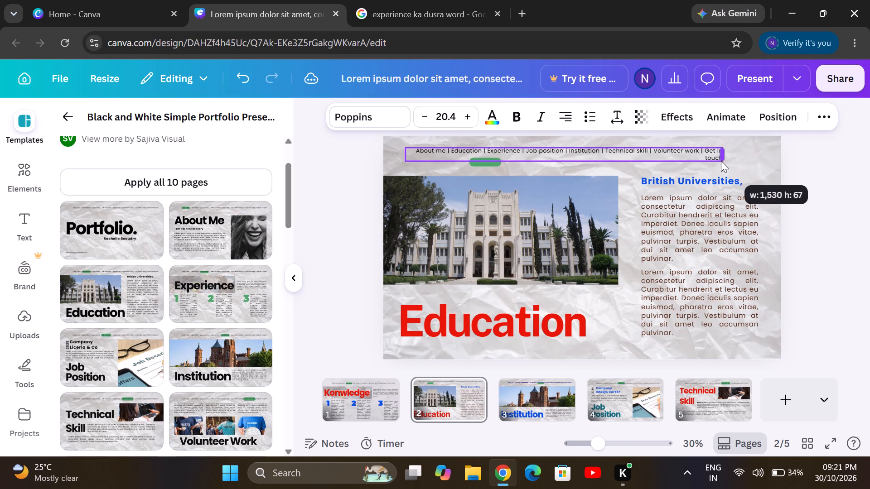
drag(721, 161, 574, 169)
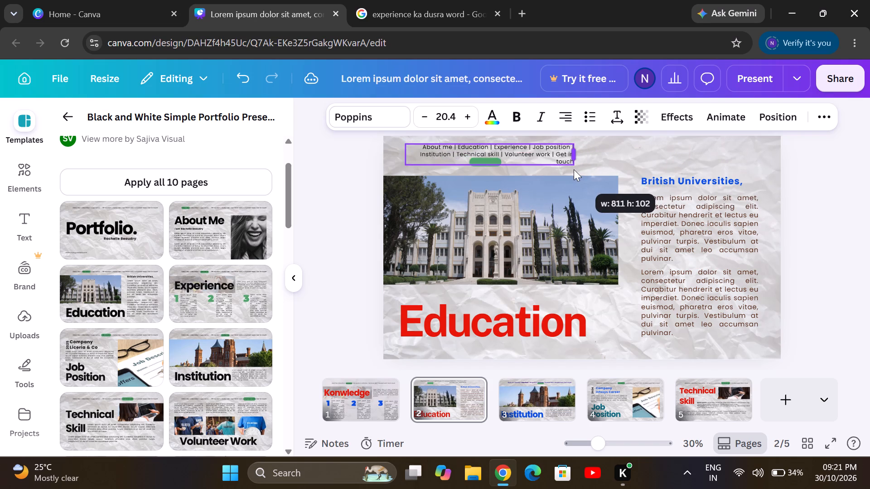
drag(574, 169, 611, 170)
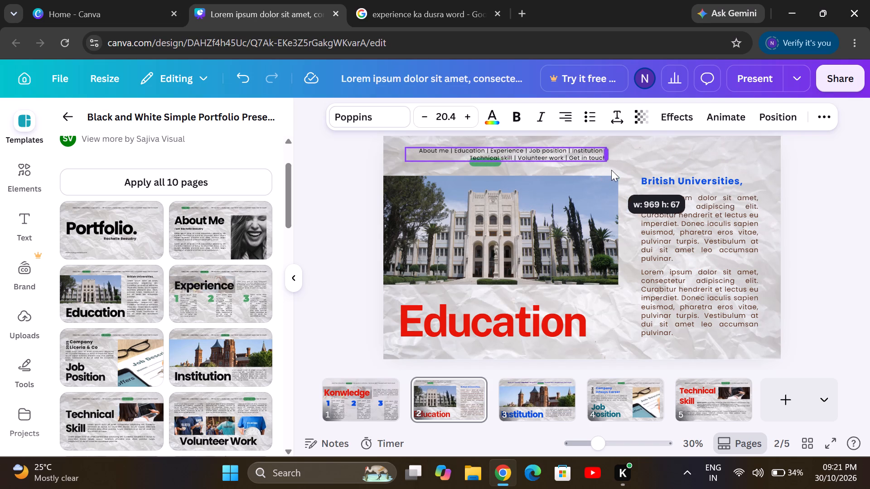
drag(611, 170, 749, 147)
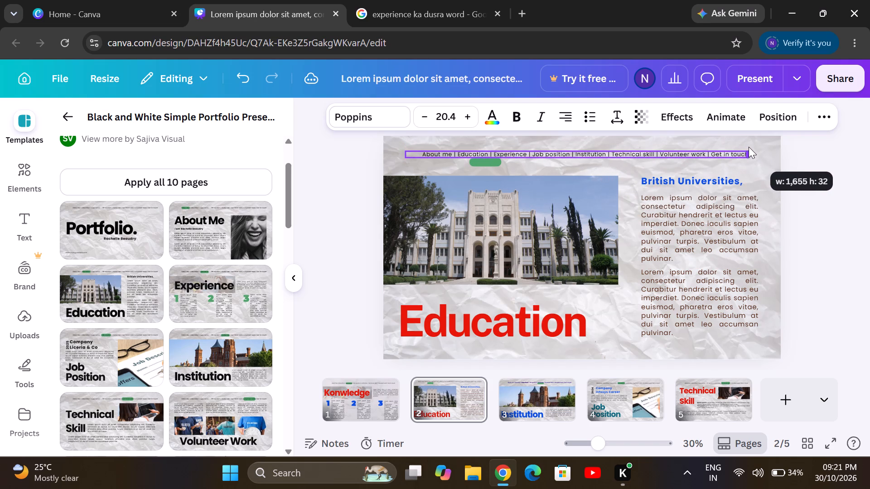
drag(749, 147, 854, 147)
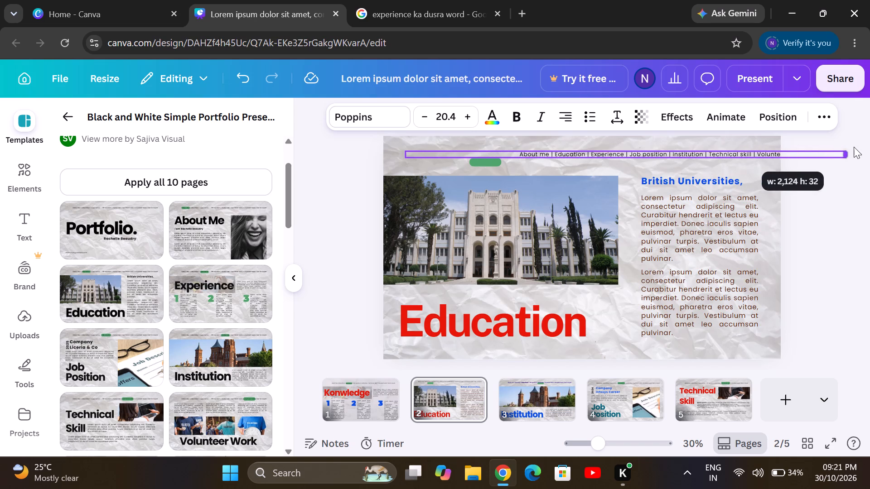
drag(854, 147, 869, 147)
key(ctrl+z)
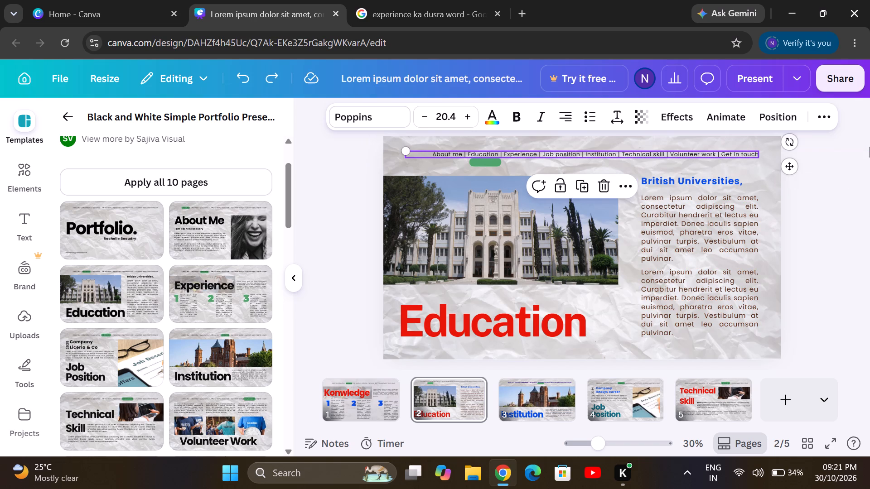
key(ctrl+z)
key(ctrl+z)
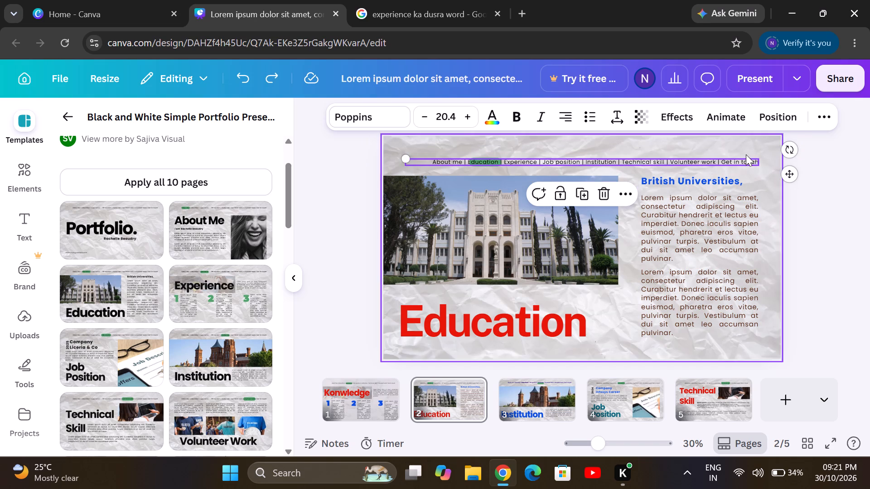
Enlarge the navigation line on page 2 to font size 21.3 and move it up towards the page's top edge, centred above the content.
drag(759, 167, 759, 167)
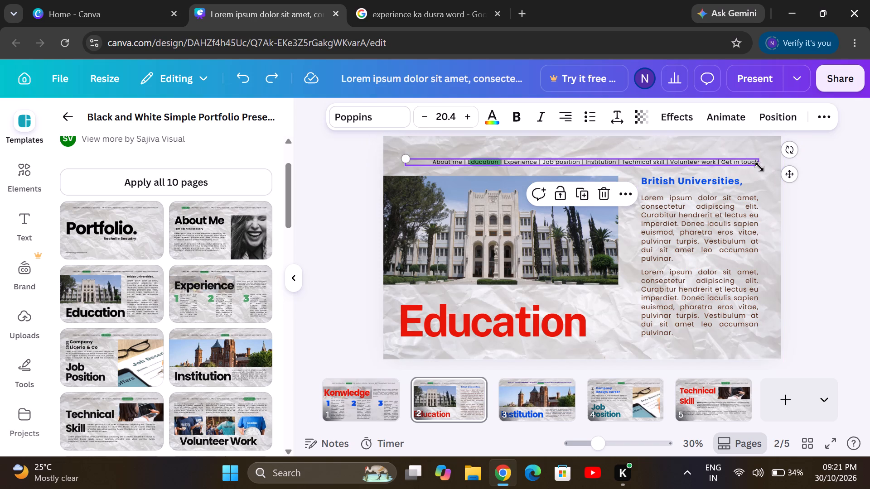
drag(759, 167, 775, 183)
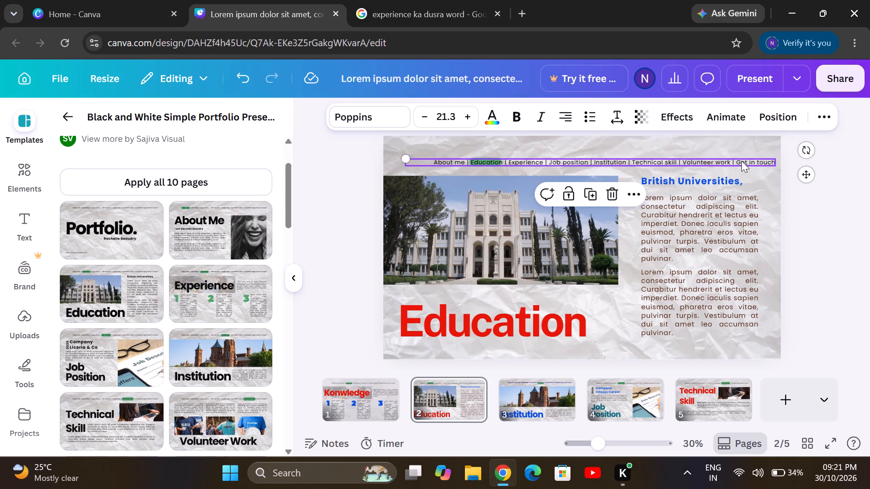
drag(741, 161, 730, 161)
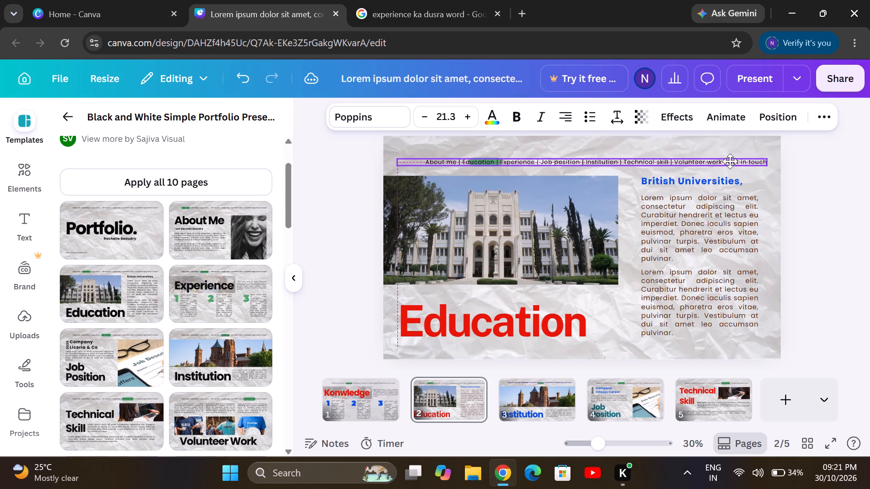
drag(730, 161, 736, 159)
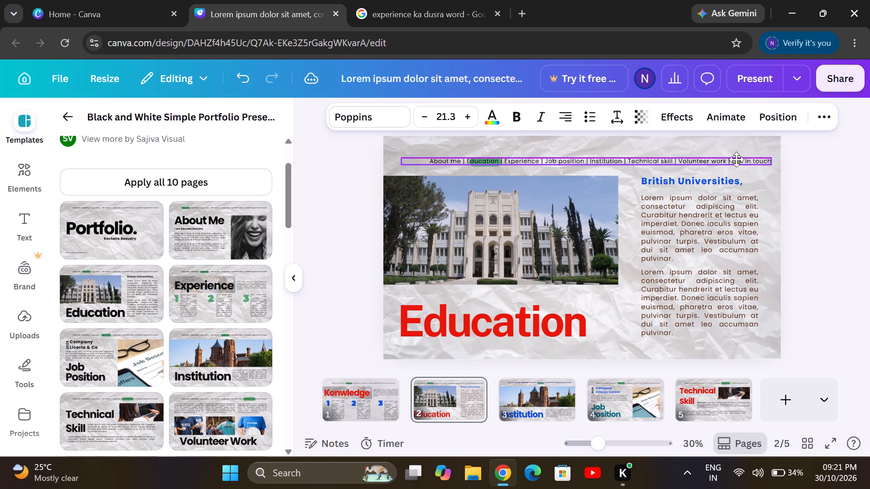
drag(736, 159, 745, 157)
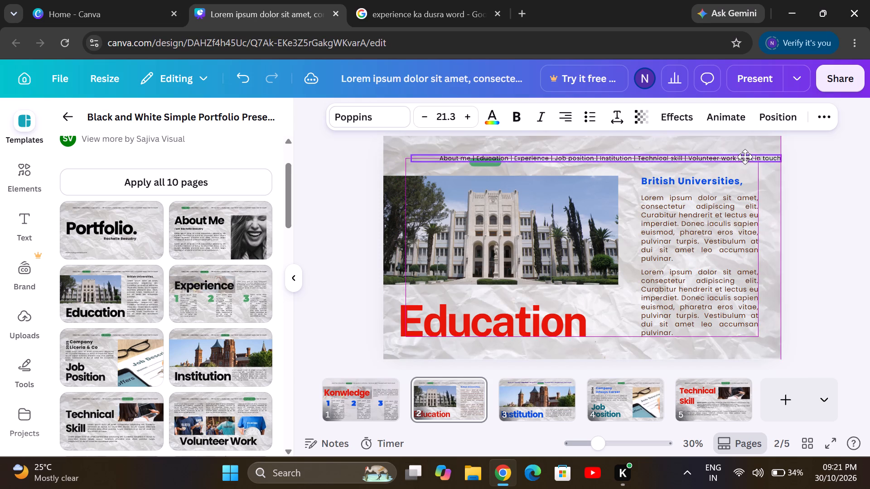
drag(745, 157, 742, 158)
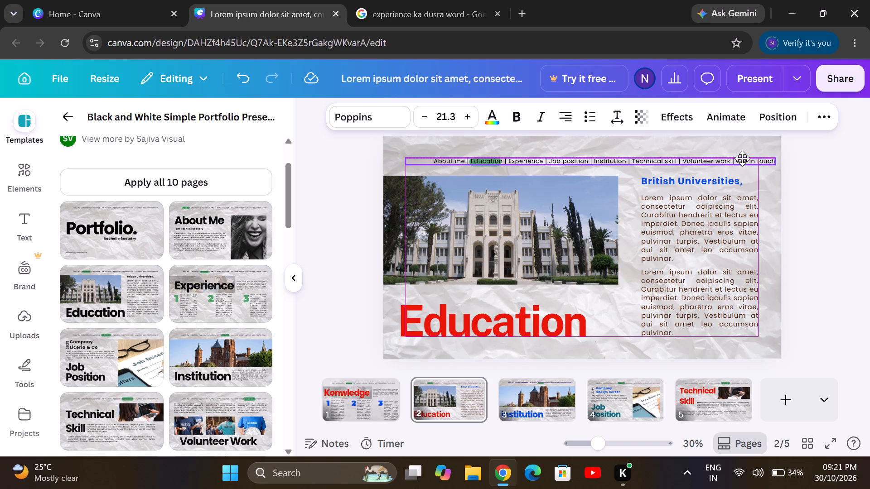
drag(742, 158, 740, 158)
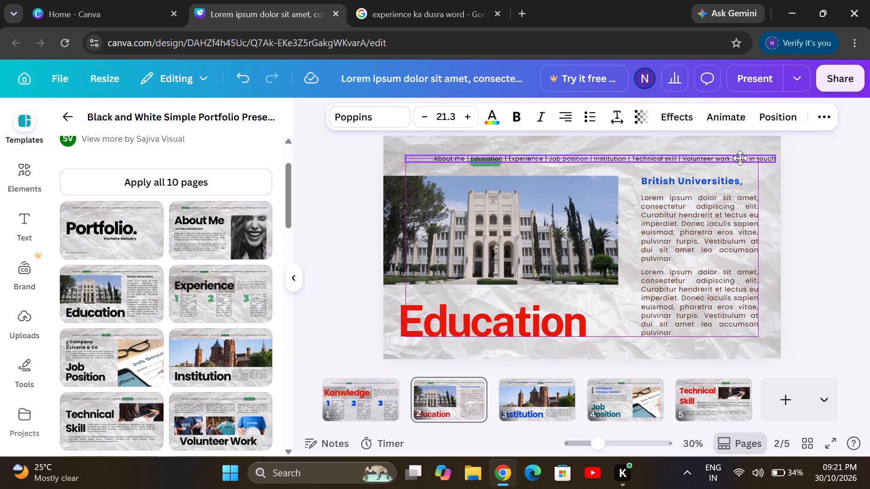
drag(740, 158, 730, 149)
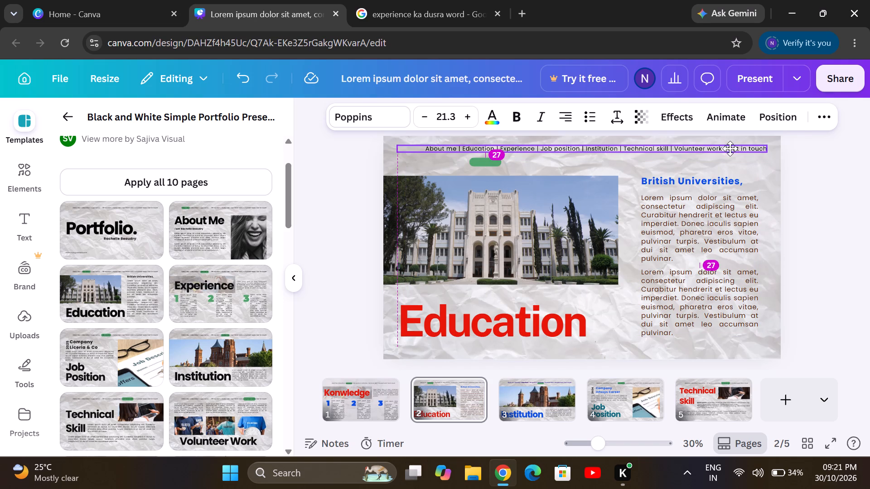
drag(730, 149, 730, 149)
Move the green highlight shape up so it sits behind the word "Education" in the page 2 navigation line.
drag(494, 161, 487, 149)
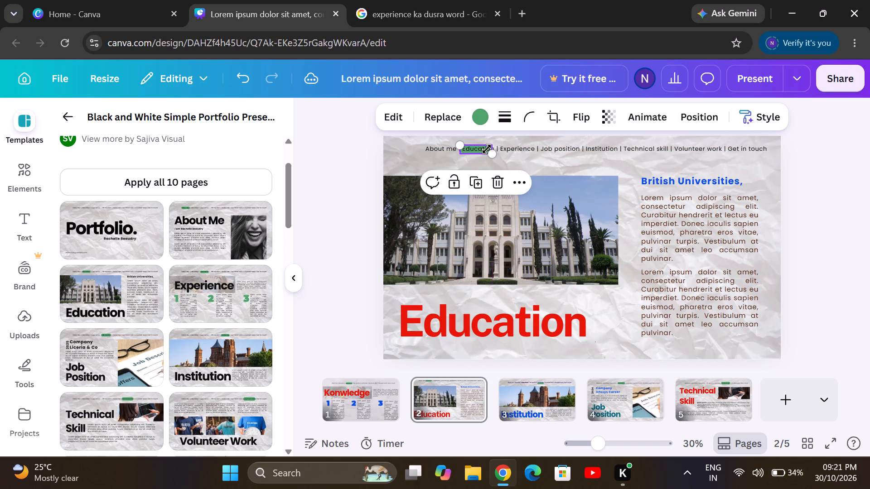
click(548, 162)
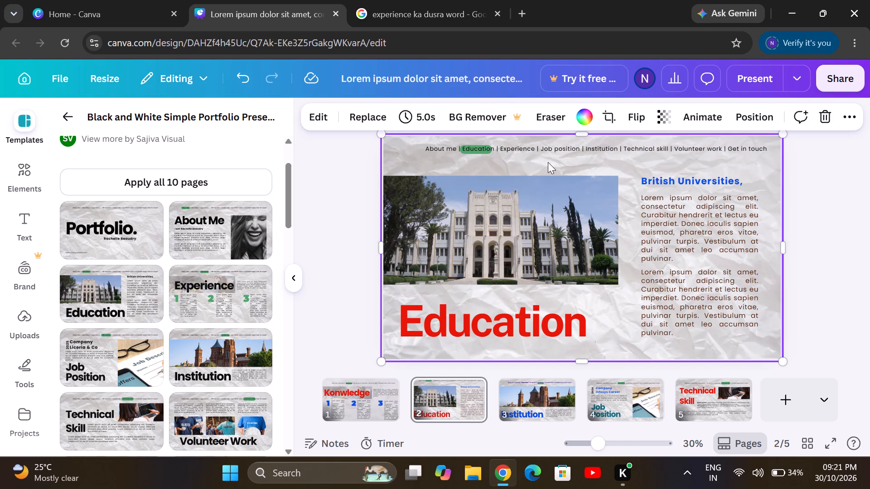
click(471, 147)
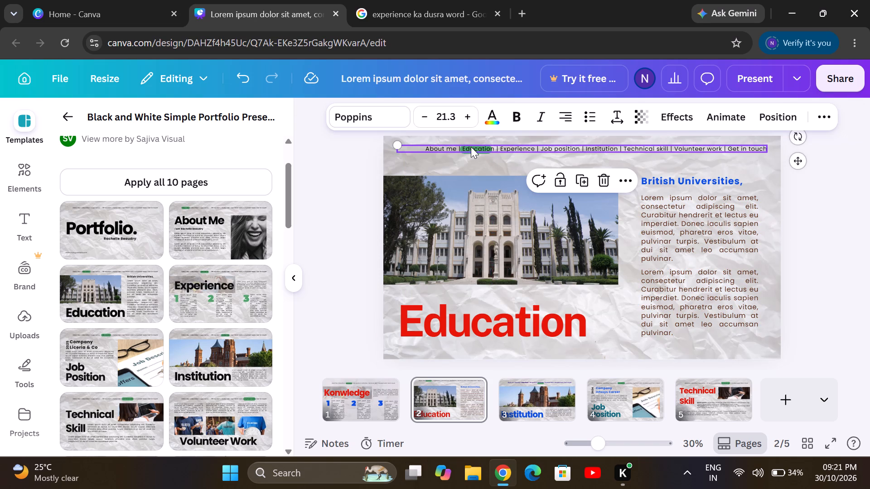
triple_click(474, 152)
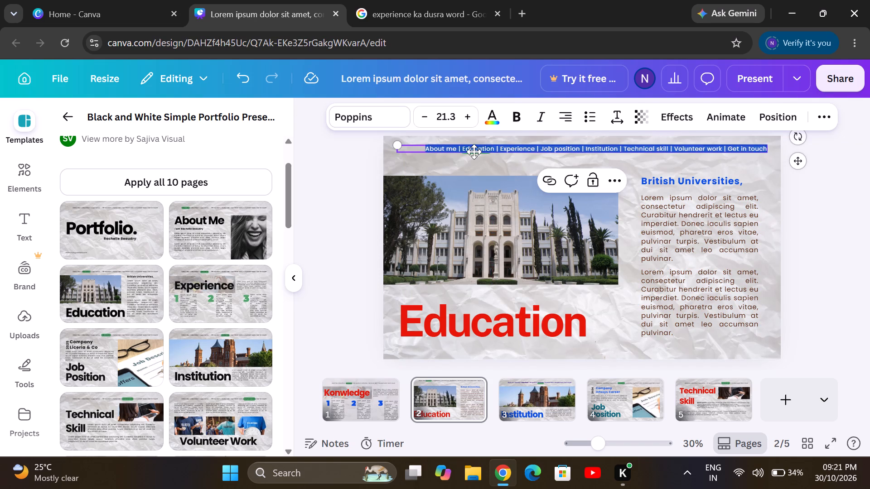
click(474, 152)
click(474, 152)
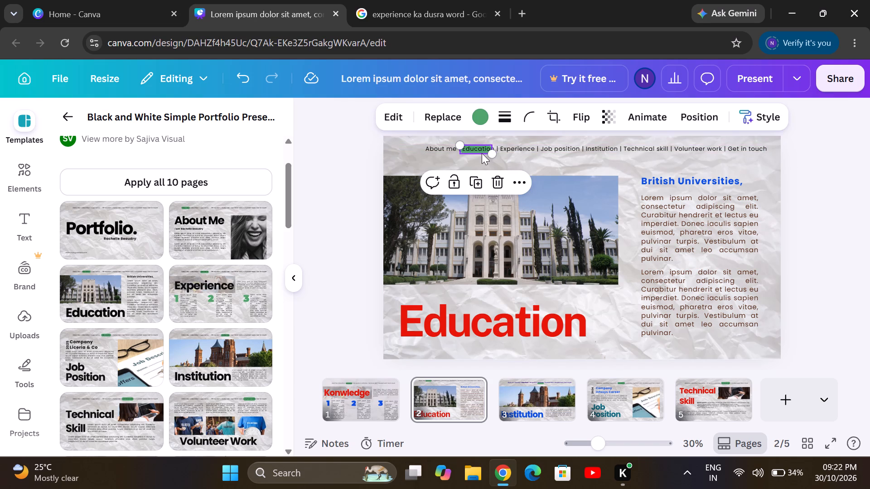
click(481, 149)
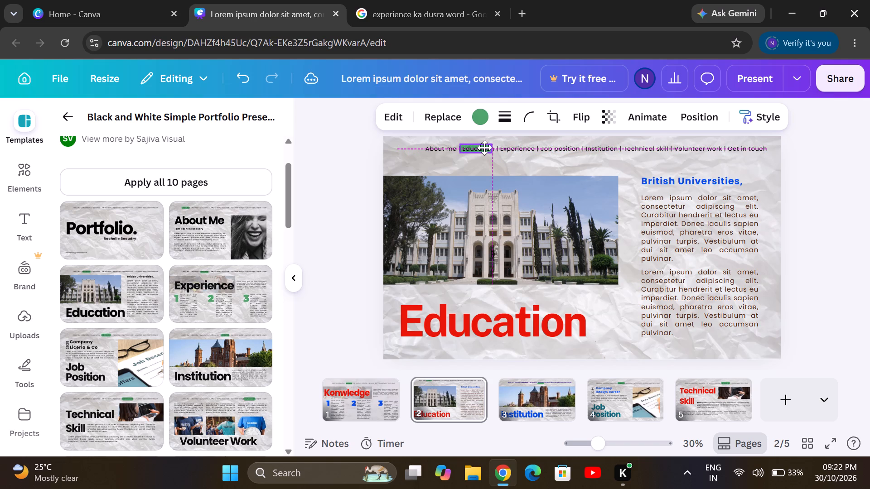
click(480, 166)
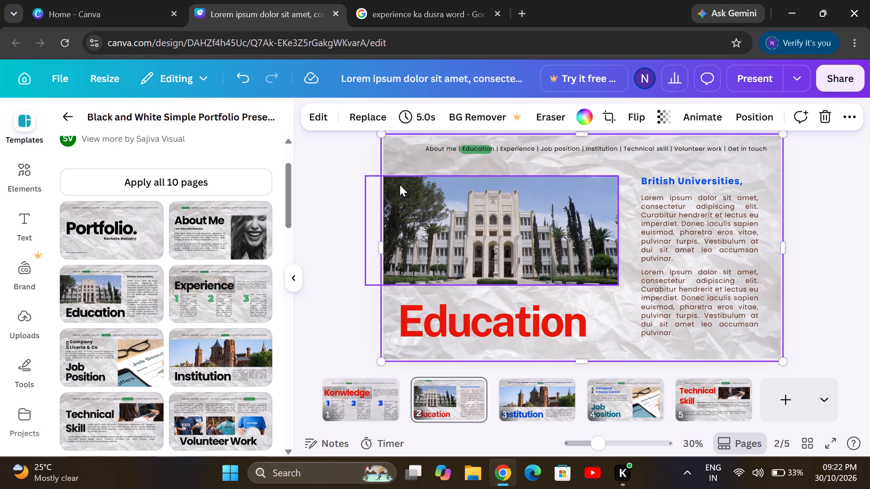
Add the template's Volunteer Work layout as a new page after the Technical Skill page.
click(541, 391)
click(625, 420)
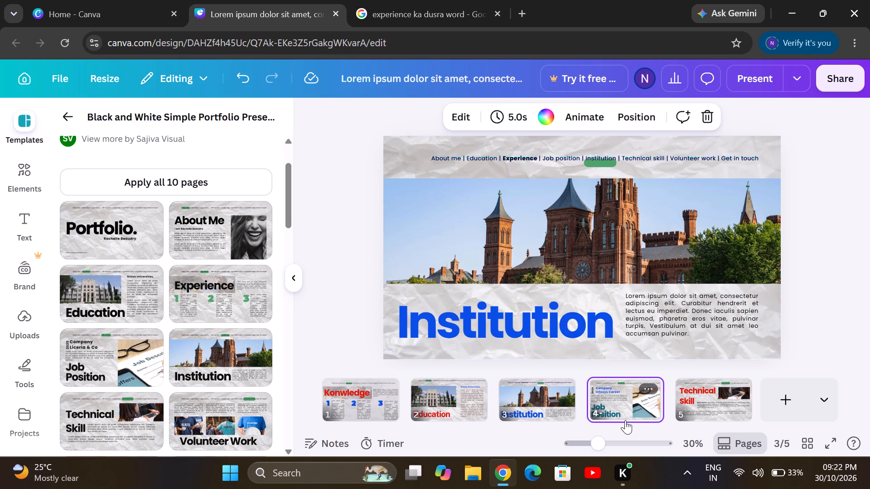
click(710, 396)
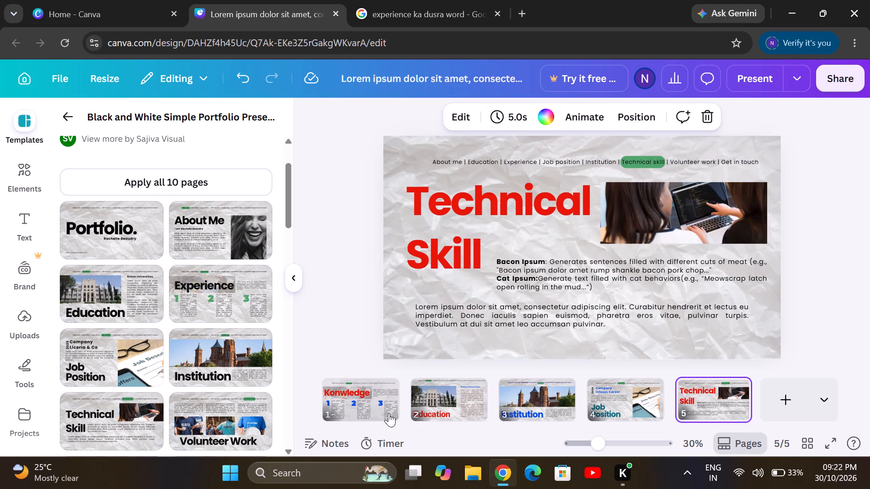
double_click(238, 400)
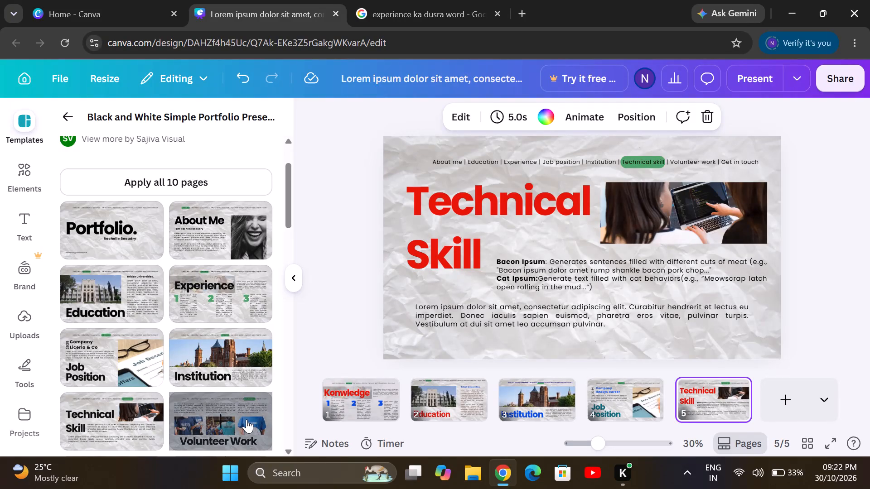
click(246, 419)
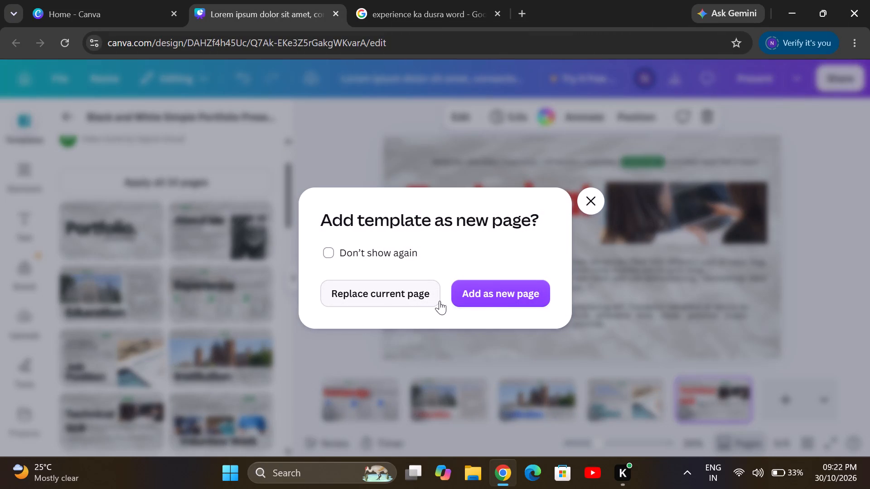
click(493, 302)
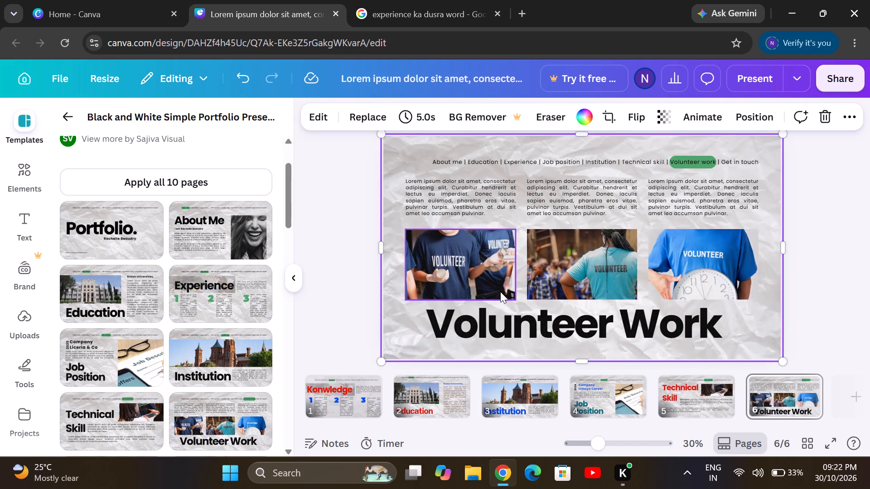
Recolour the "Volunteer Work" title on page 6 in the design's dark brown.
click(503, 302)
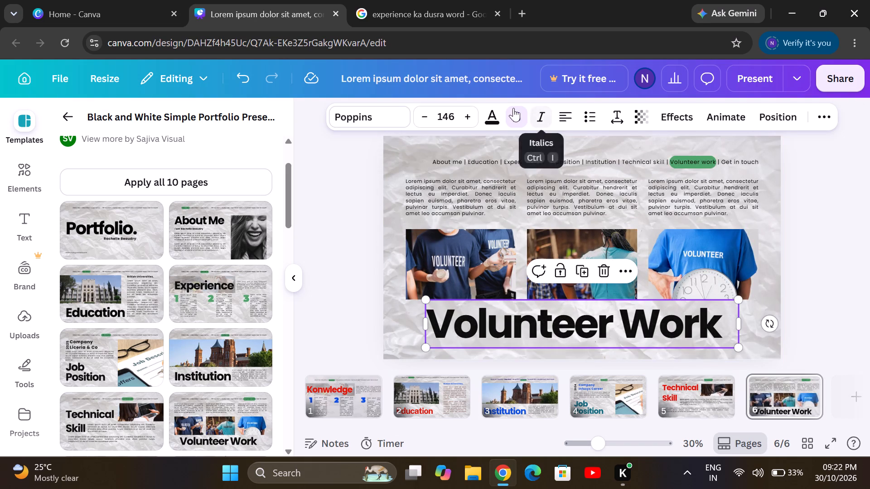
click(497, 110)
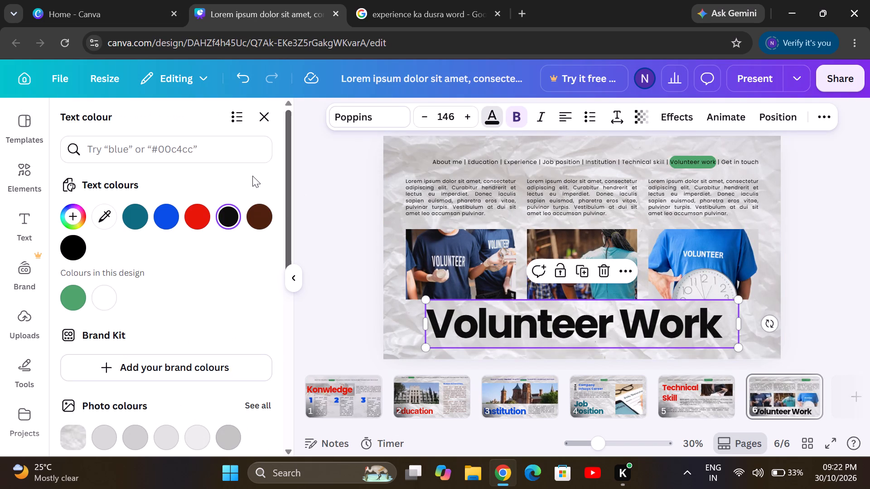
click(255, 214)
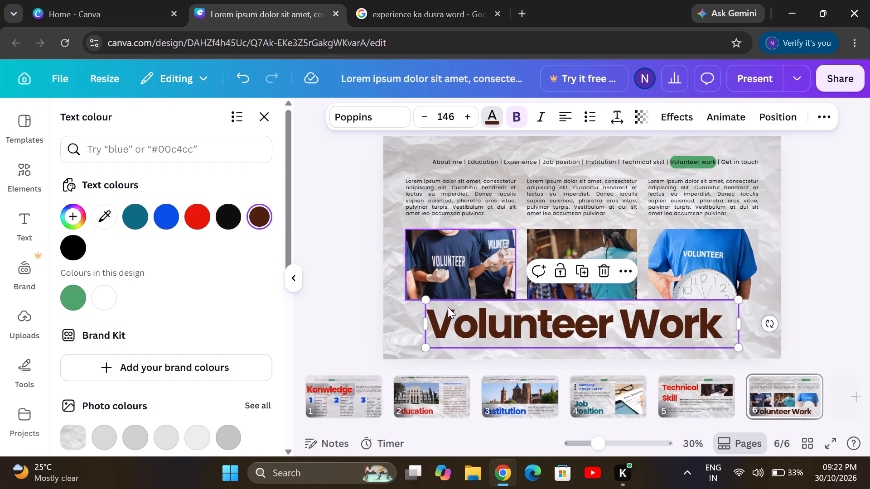
click(422, 320)
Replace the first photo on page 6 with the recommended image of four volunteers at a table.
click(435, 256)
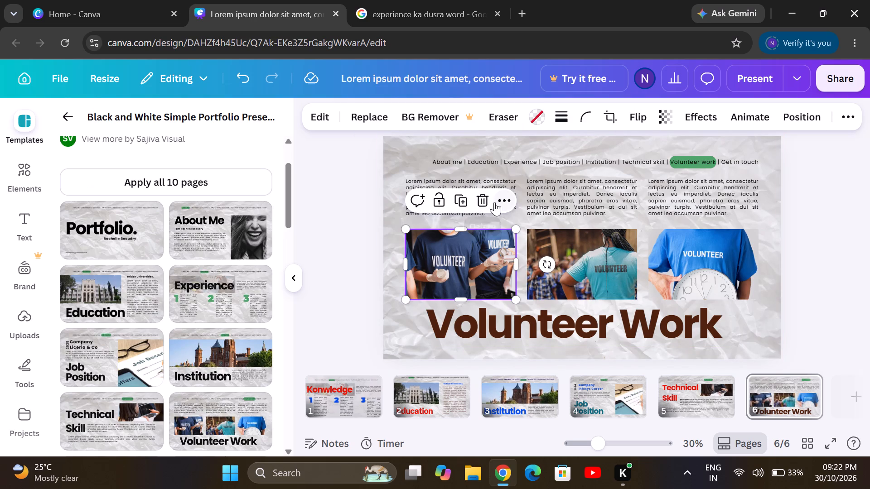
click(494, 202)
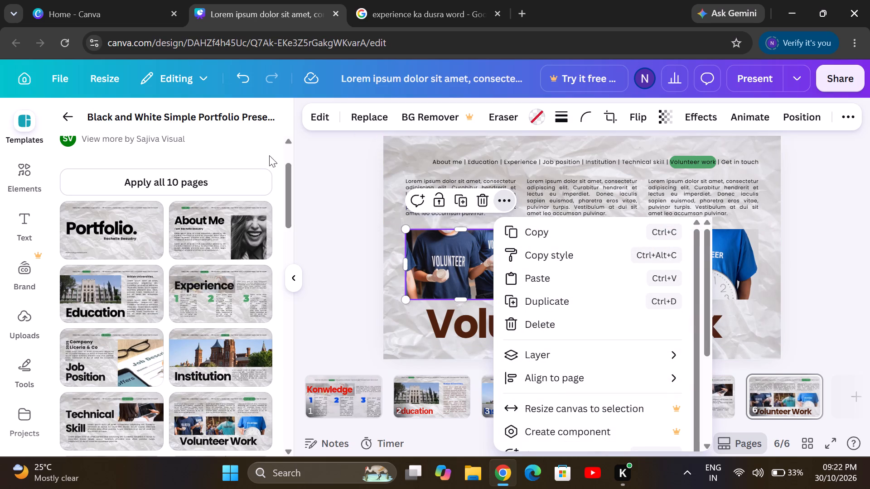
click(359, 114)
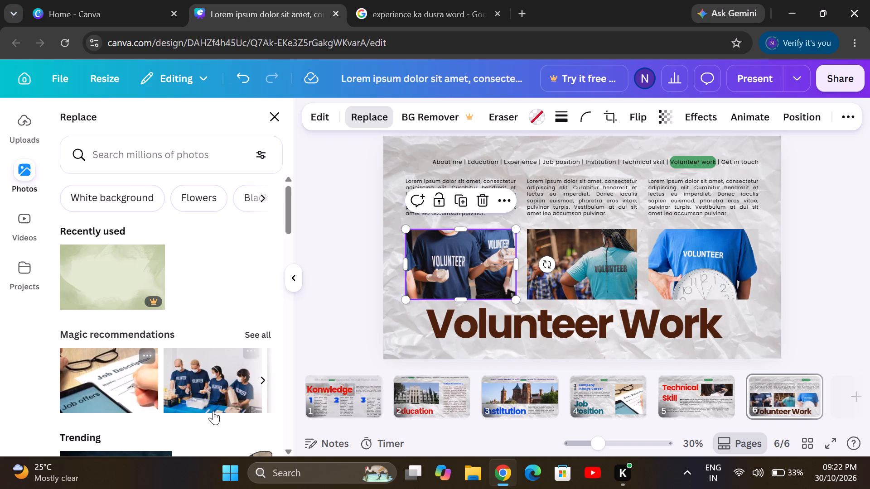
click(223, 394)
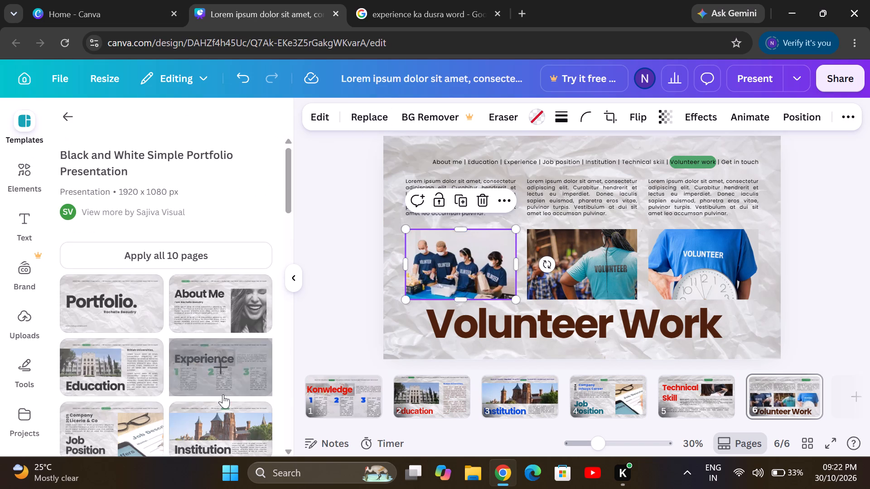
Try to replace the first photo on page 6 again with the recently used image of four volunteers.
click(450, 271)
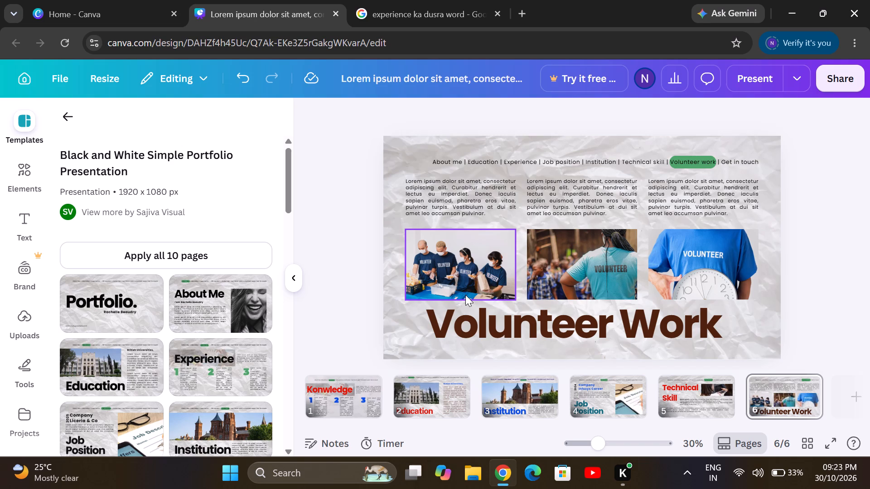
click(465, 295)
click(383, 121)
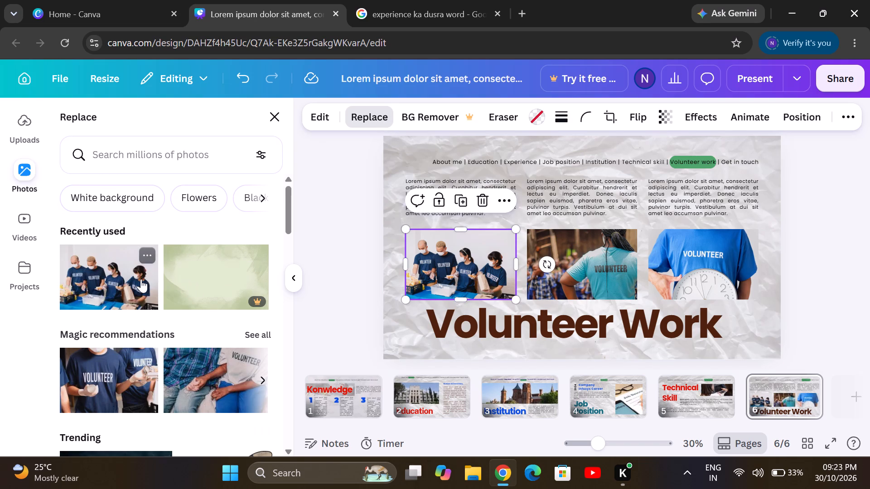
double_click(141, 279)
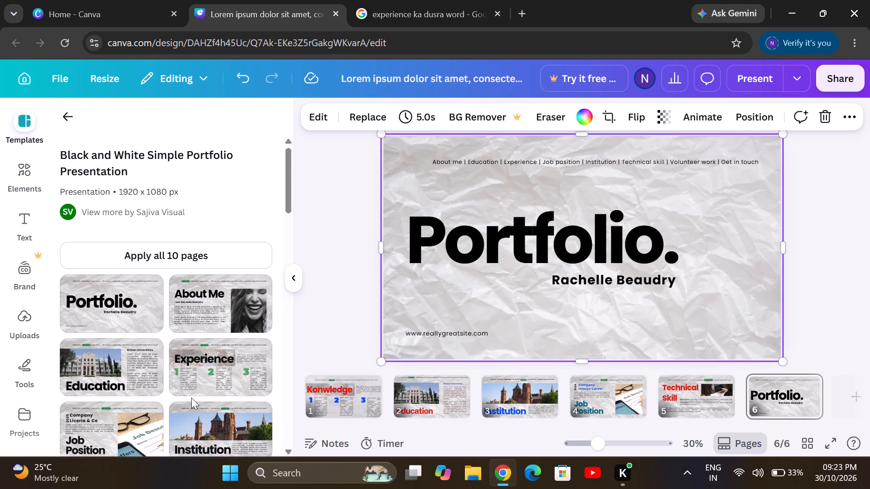
Apply the template's Volunteer Work layout to page 6 in place of the Portfolio cover.
scroll(191, 398, down, 2)
scroll(191, 398, right, 1)
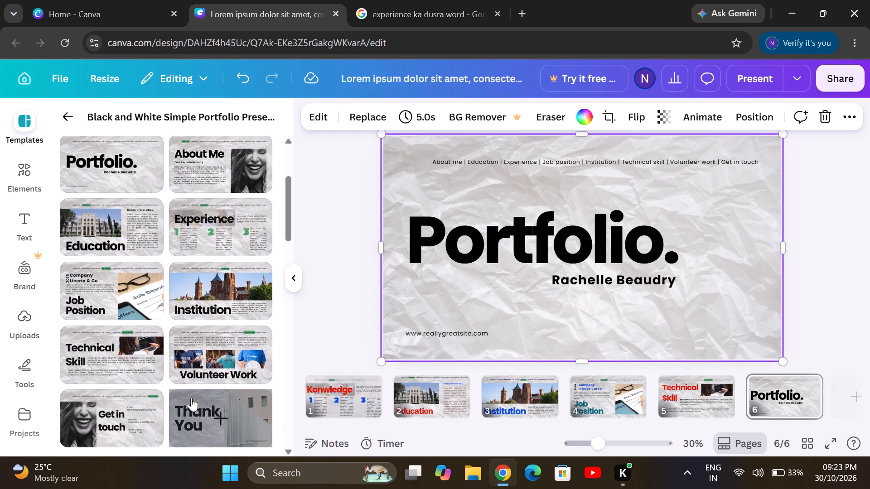
scroll(191, 398, right, 1)
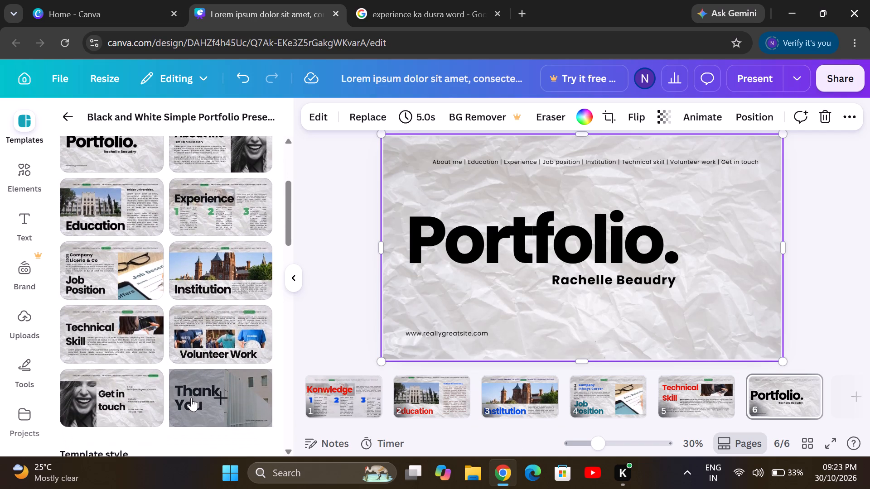
click(213, 326)
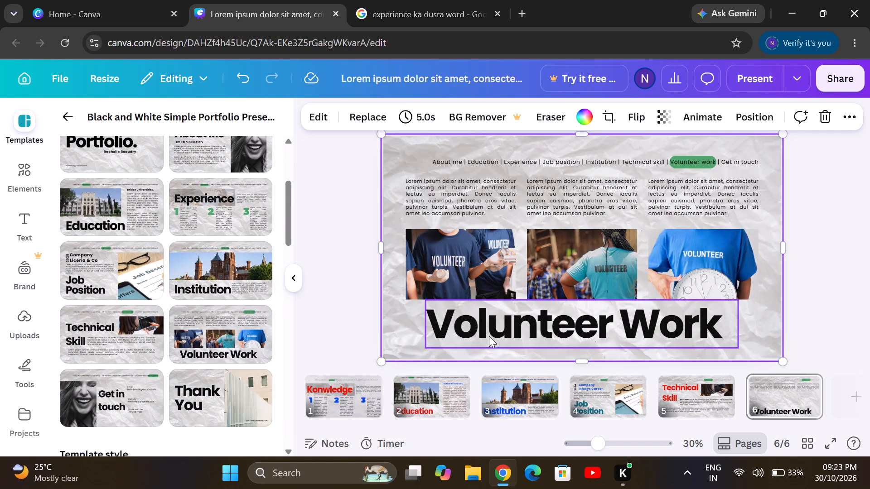
Recolour the "Volunteer Work" title on page 6 in the design's dark brown.
click(489, 335)
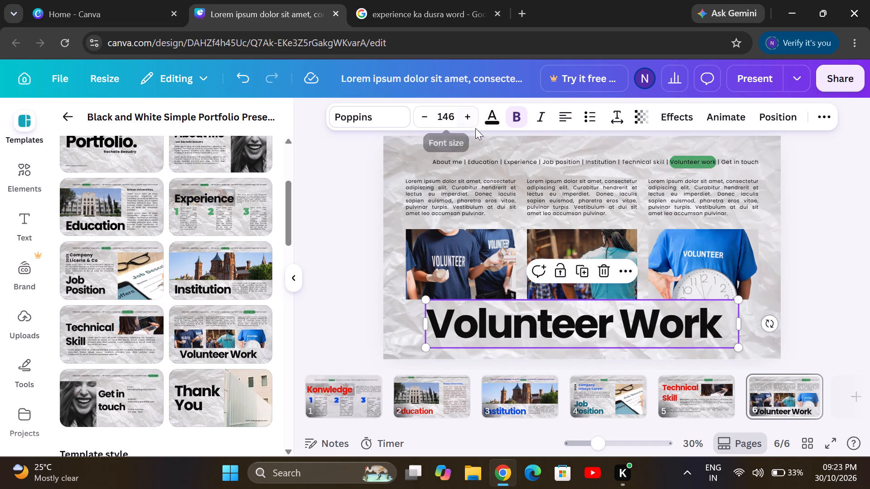
click(489, 123)
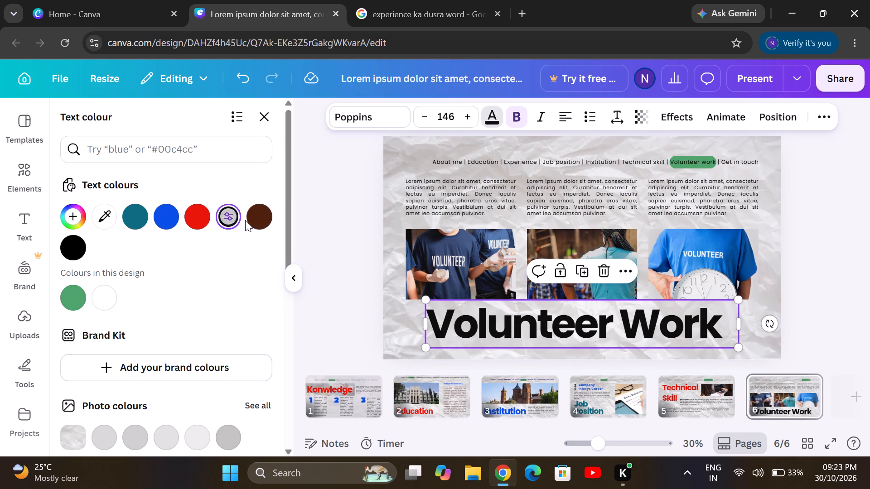
click(258, 220)
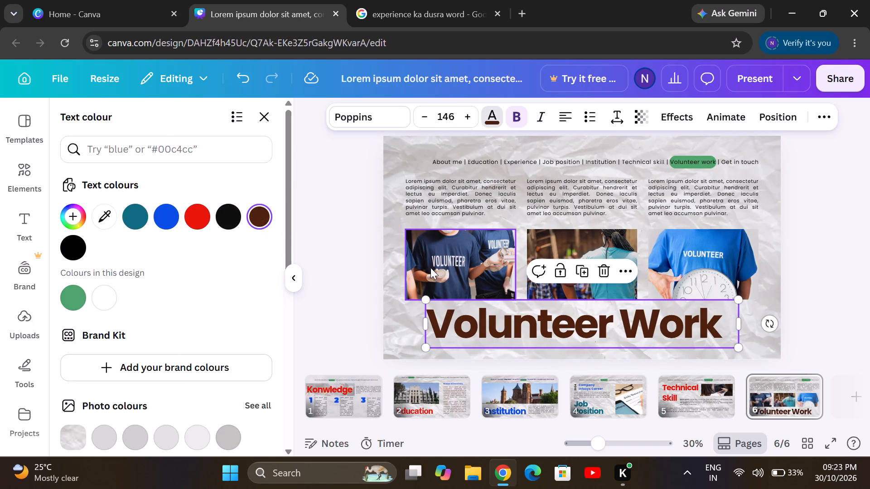
Replace the first photo on page 6 with the recently used image of four volunteers at a table.
click(430, 268)
click(362, 116)
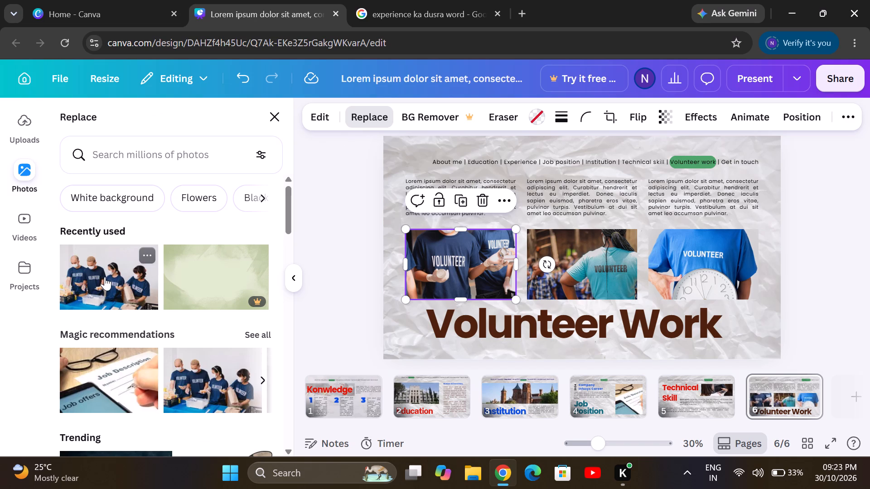
click(135, 265)
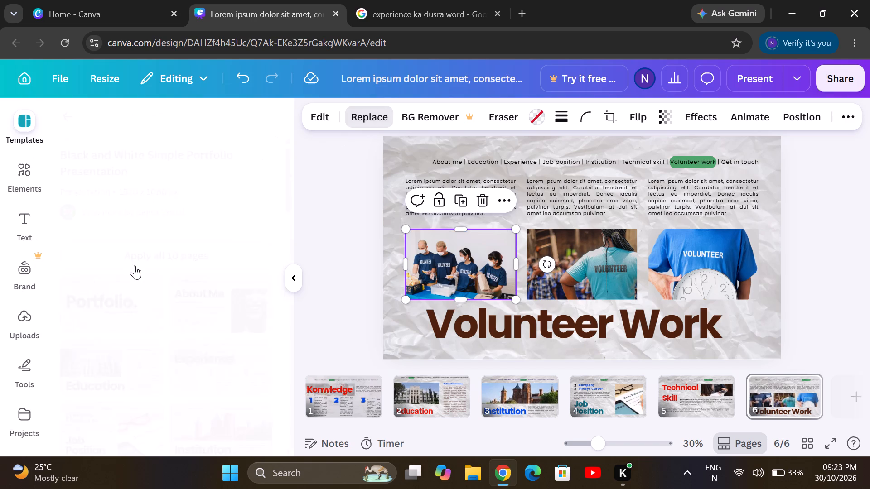
Replace the middle photo on page 6 with the recommended image of two seated people, one in a grey volunteer shirt.
click(598, 261)
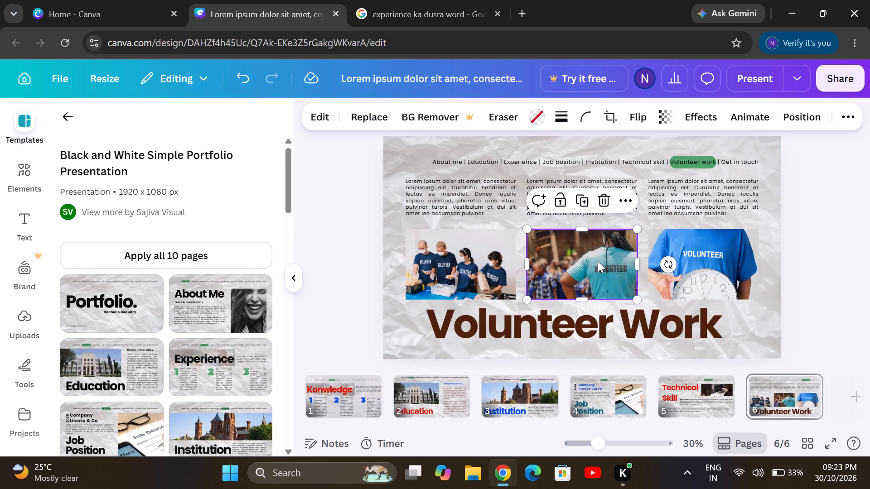
click(598, 261)
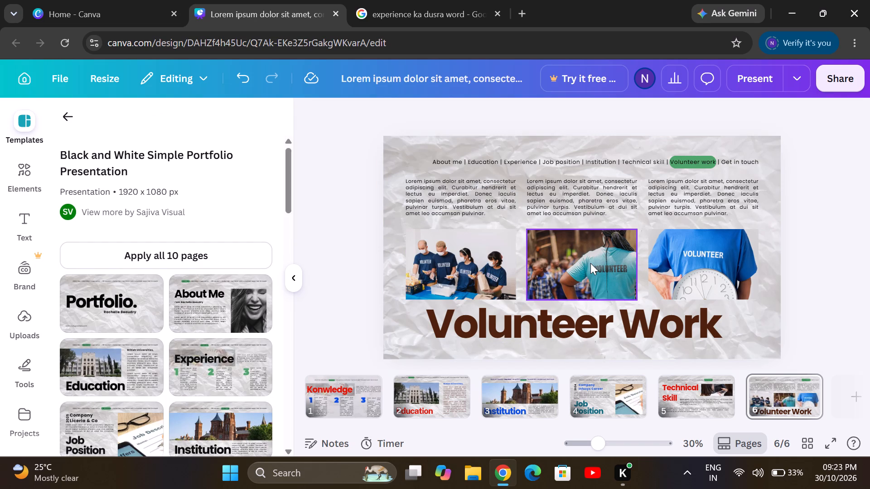
click(590, 263)
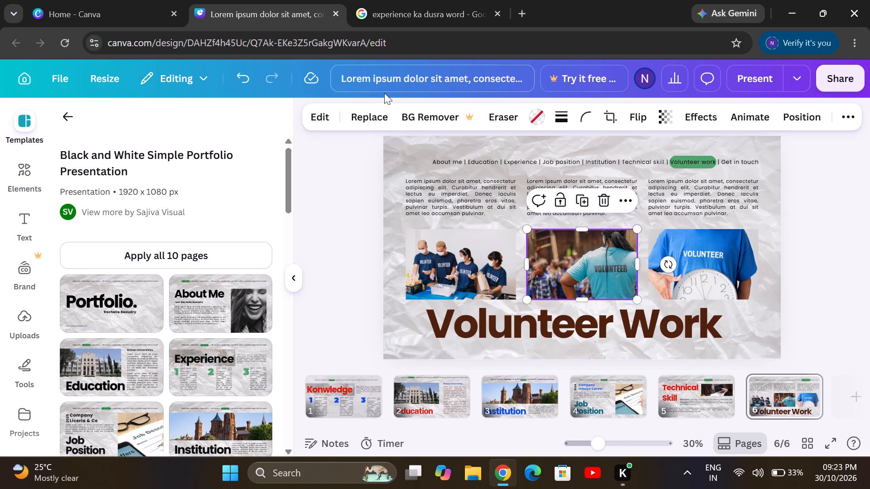
click(370, 113)
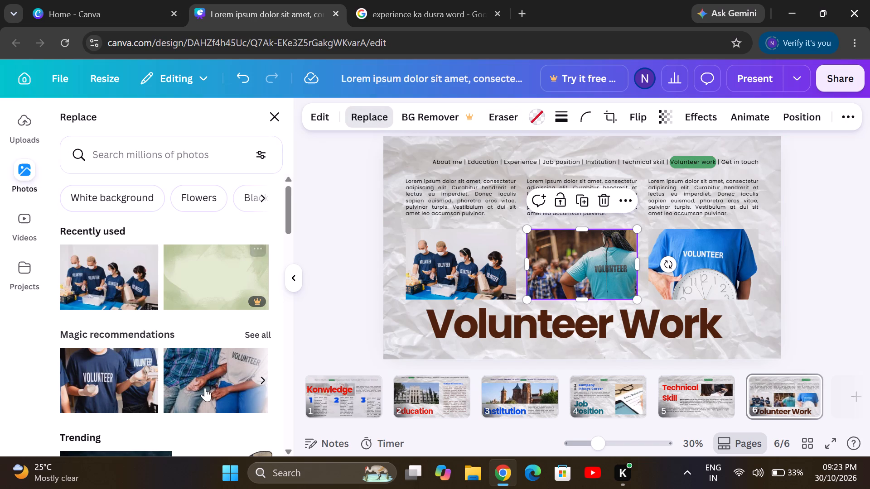
scroll(205, 389, down, 3)
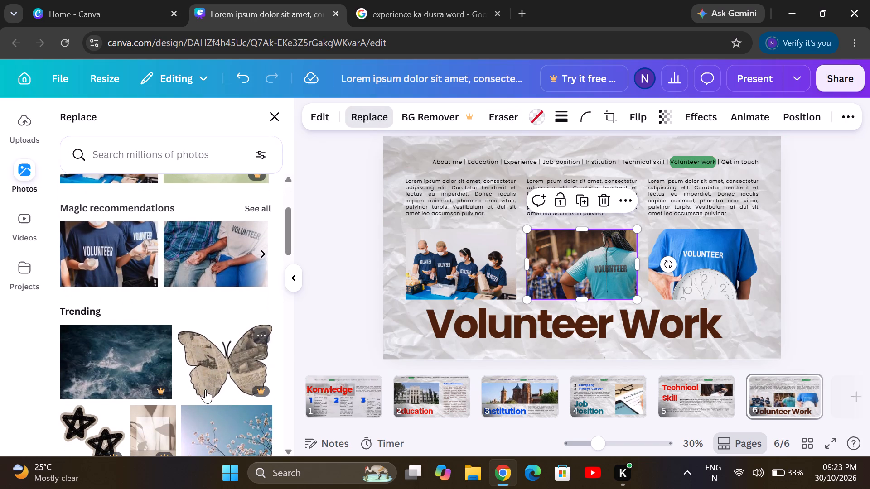
scroll(205, 389, up, 1)
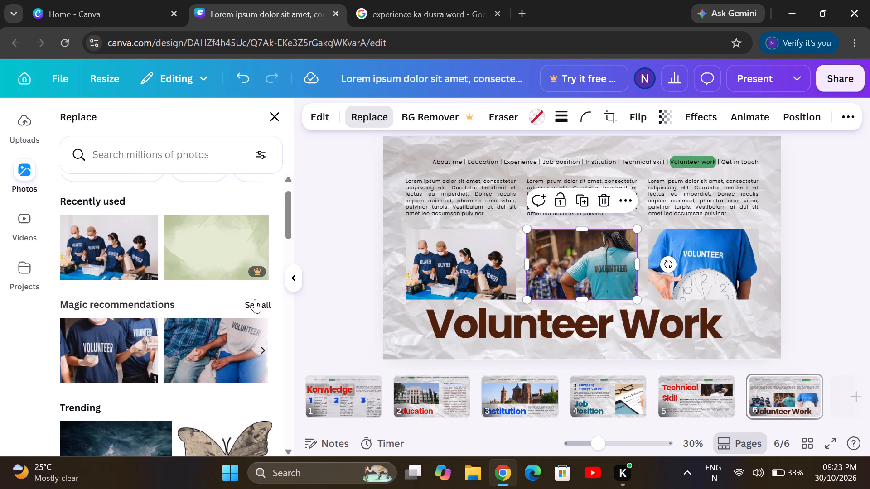
click(255, 299)
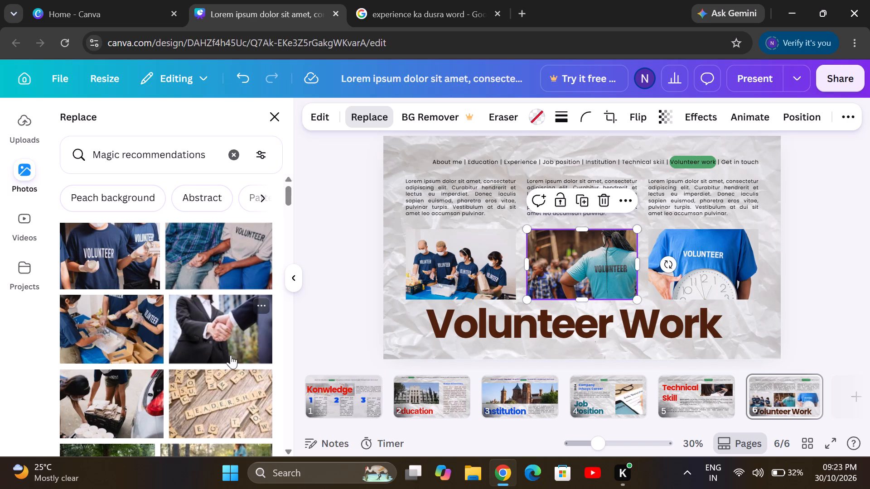
click(227, 263)
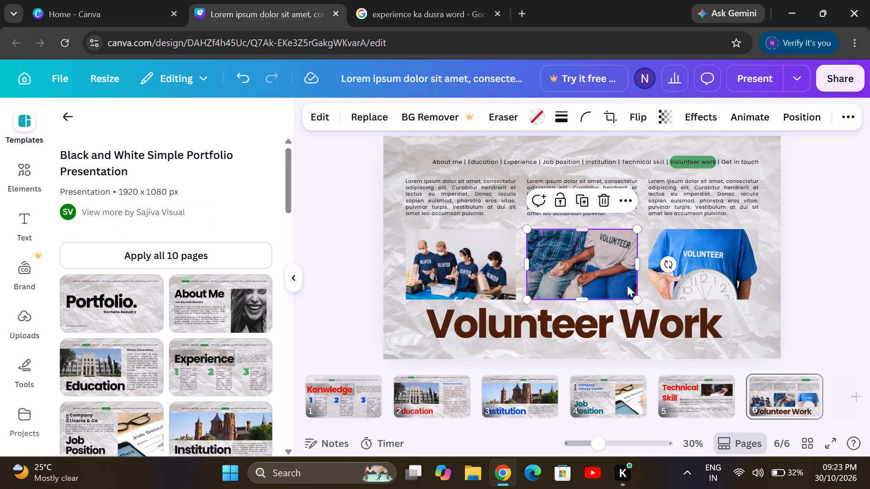
Replace the third photo on page 6 with the recommended image of wooden letter tiles spelling LEADERSHIP.
click(695, 274)
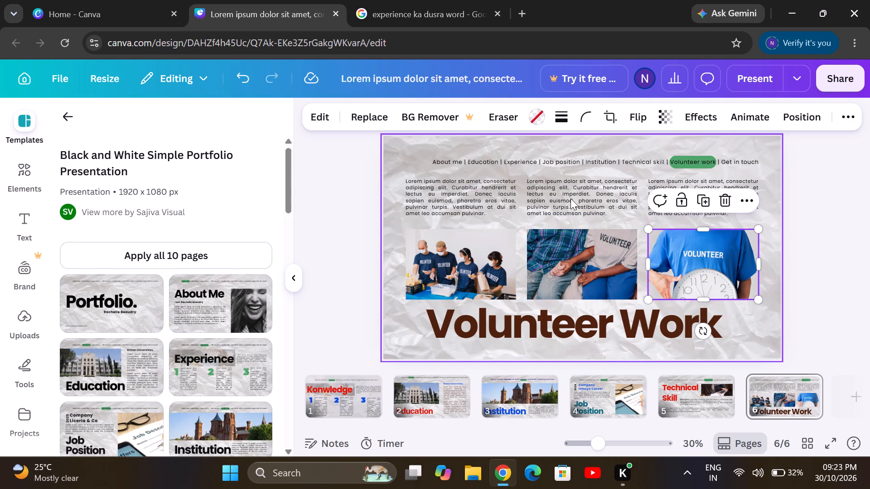
click(385, 119)
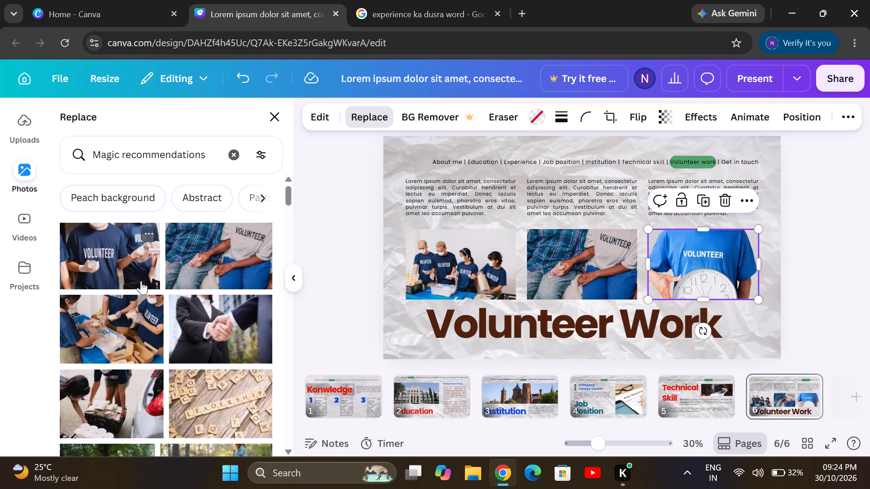
click(141, 281)
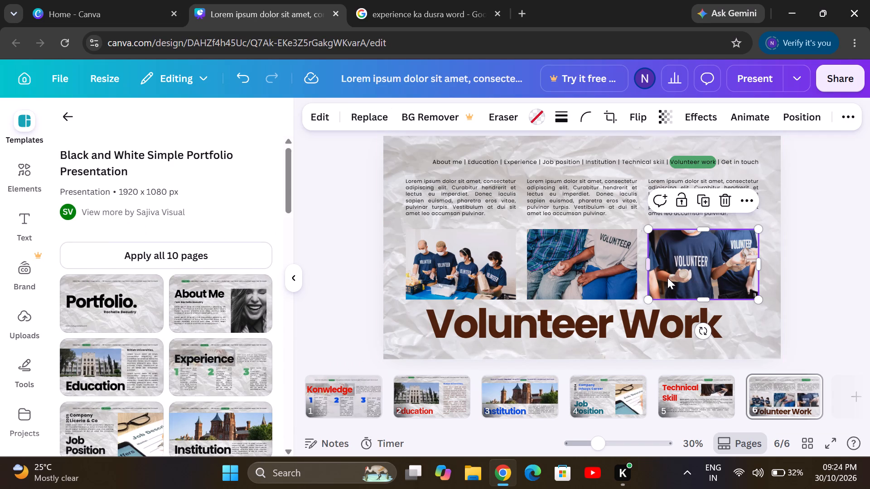
click(363, 115)
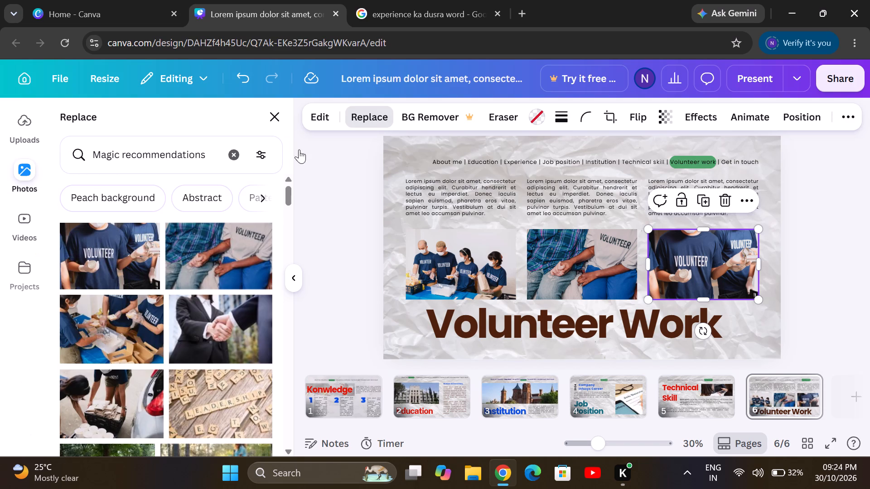
scroll(197, 399, down, 1)
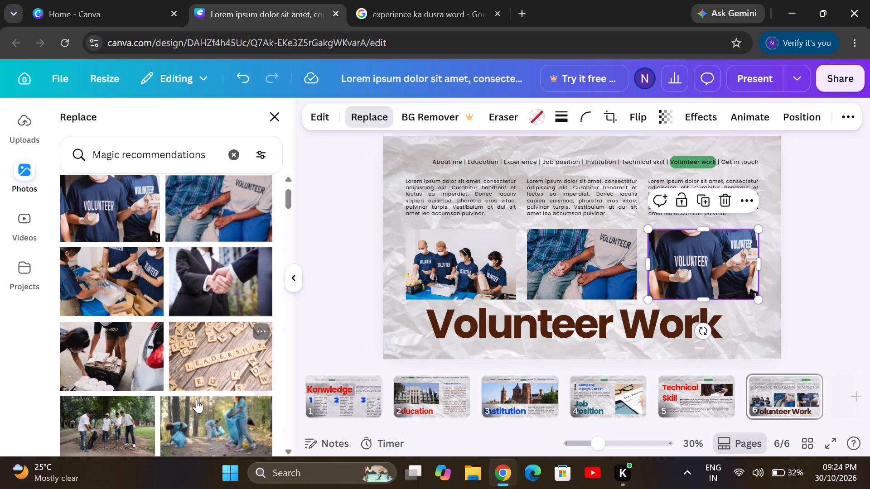
click(213, 366)
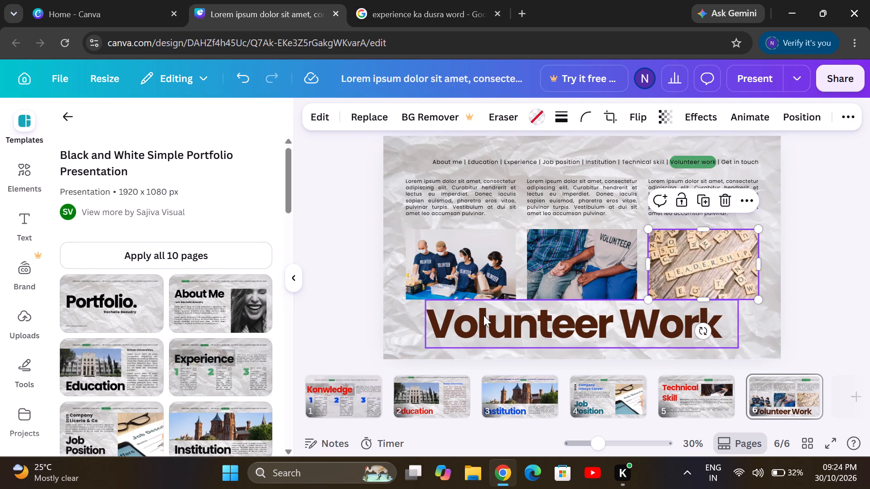
Recolour the middle paragraph above the photos on page 6 in the design's teal, #0e6c81.
click(622, 269)
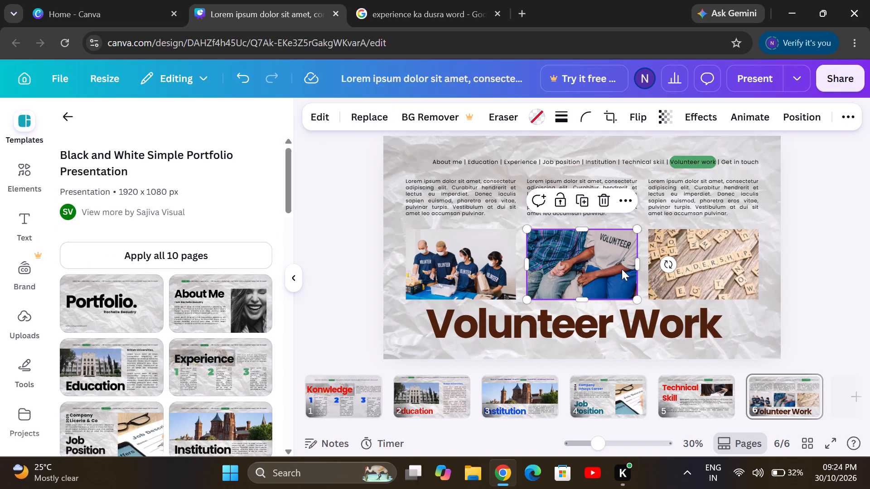
click(618, 191)
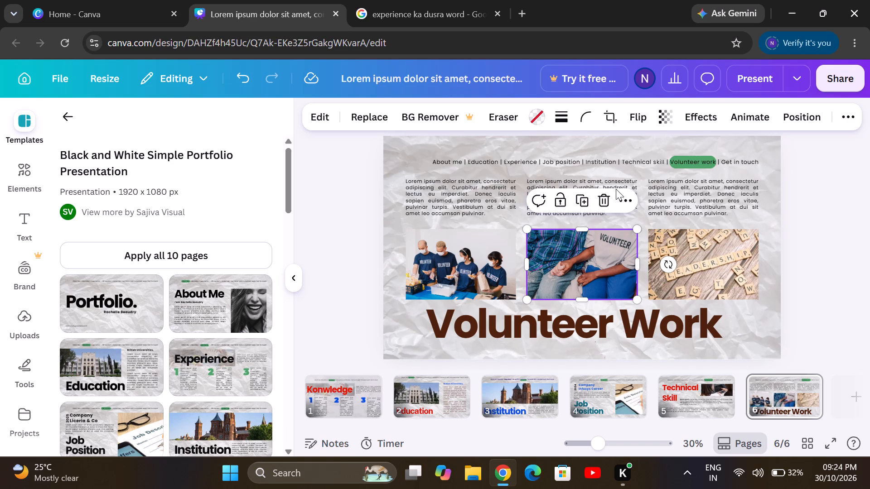
click(606, 183)
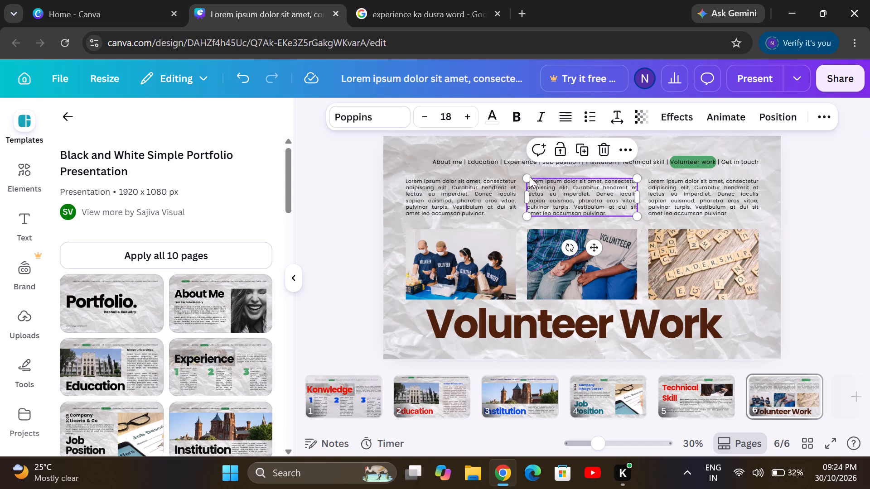
click(500, 110)
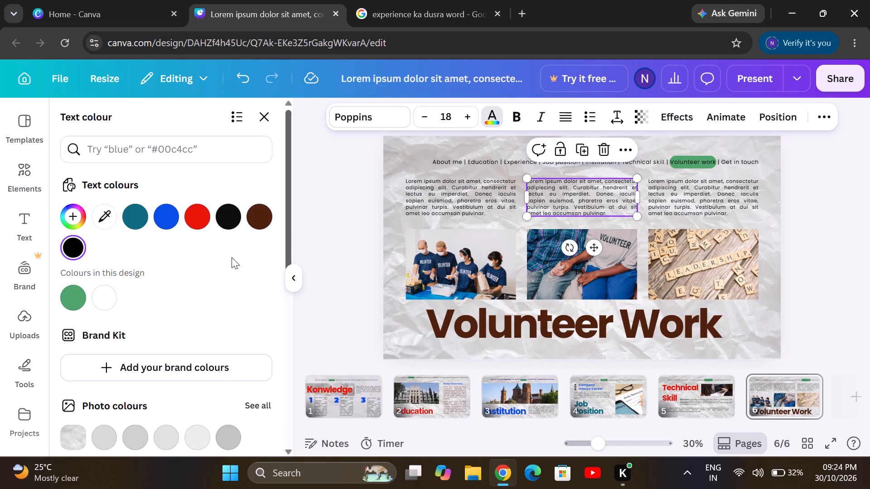
click(199, 225)
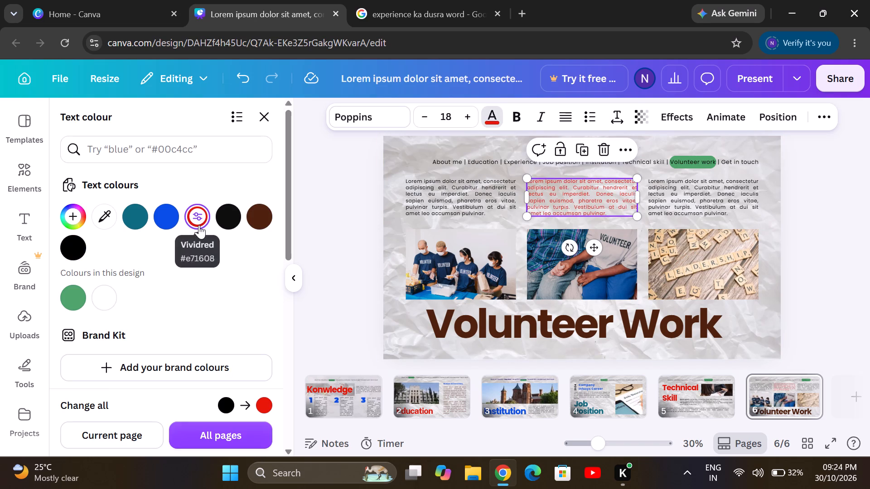
click(144, 217)
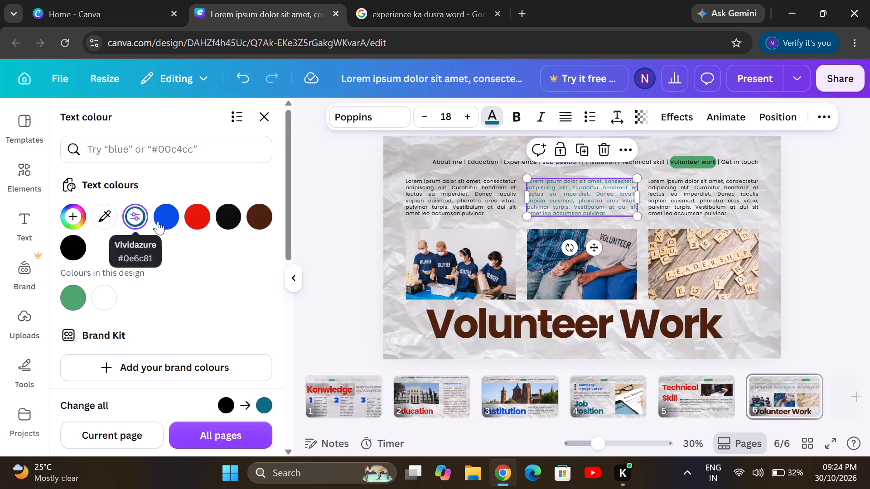
Recolour the middle paragraph above the photos on page 6 in the design's blue.
click(161, 221)
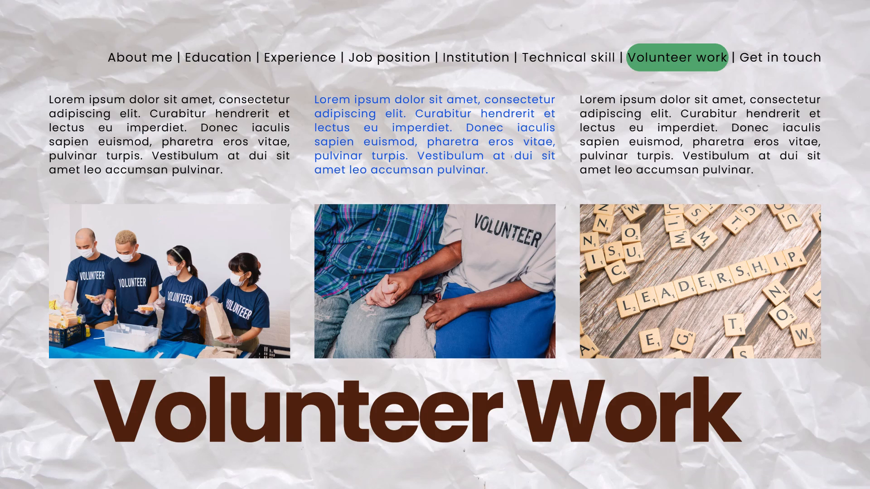
key(Escape)
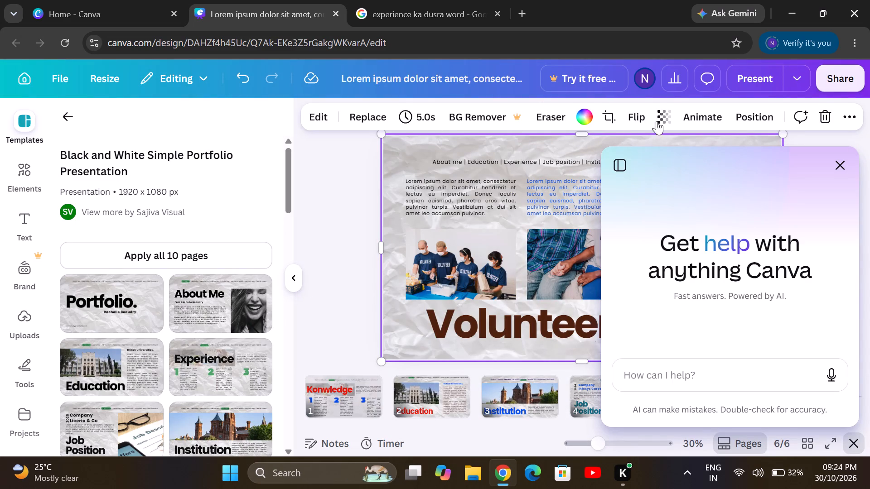
click(841, 163)
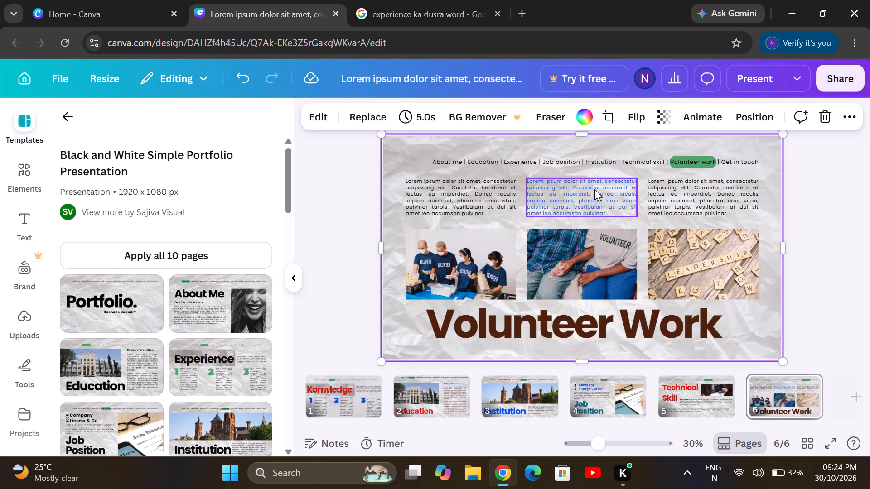
Examine the spacing, text effect, position and animation options for the middle paragraph on page 6.
click(594, 189)
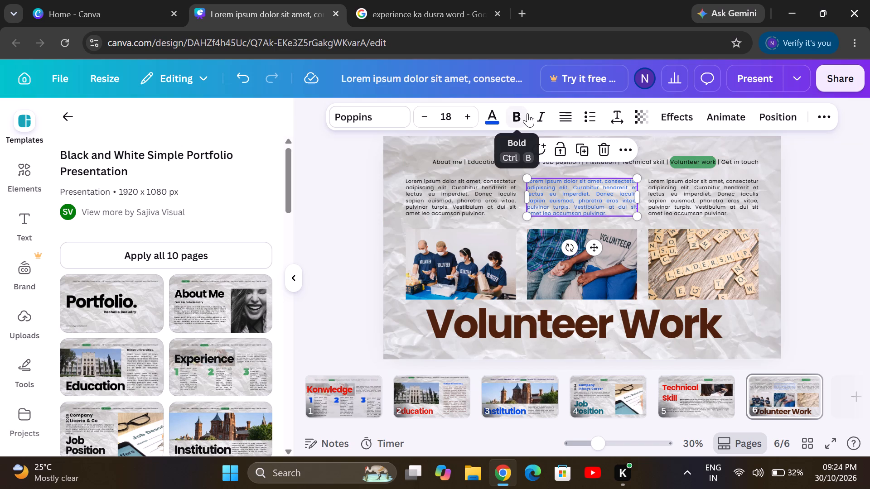
click(623, 108)
click(623, 108)
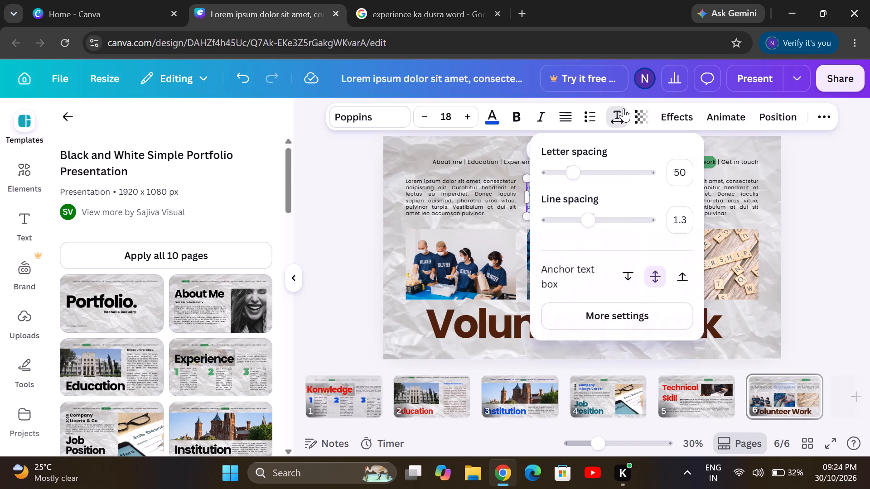
click(670, 110)
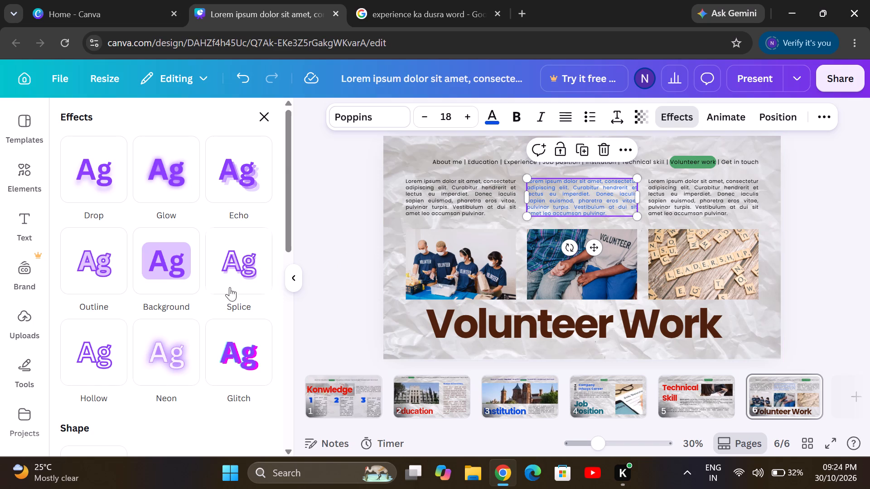
scroll(216, 290, down, 5)
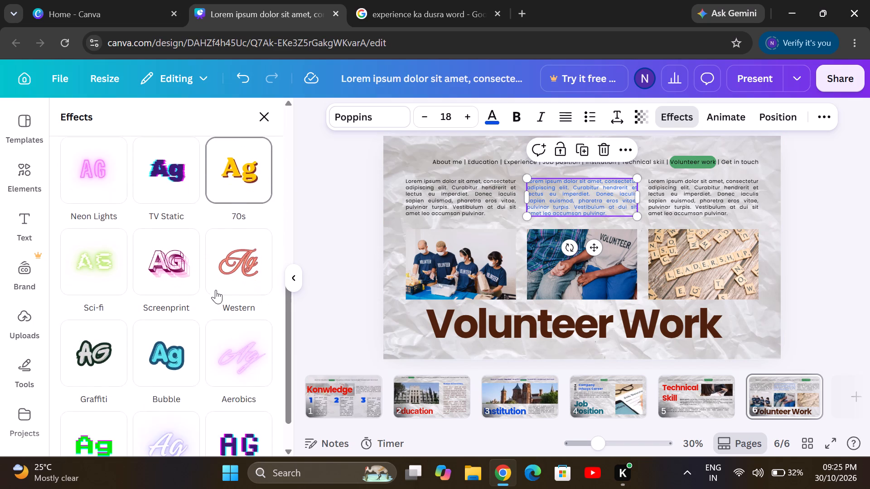
scroll(216, 290, down, 1)
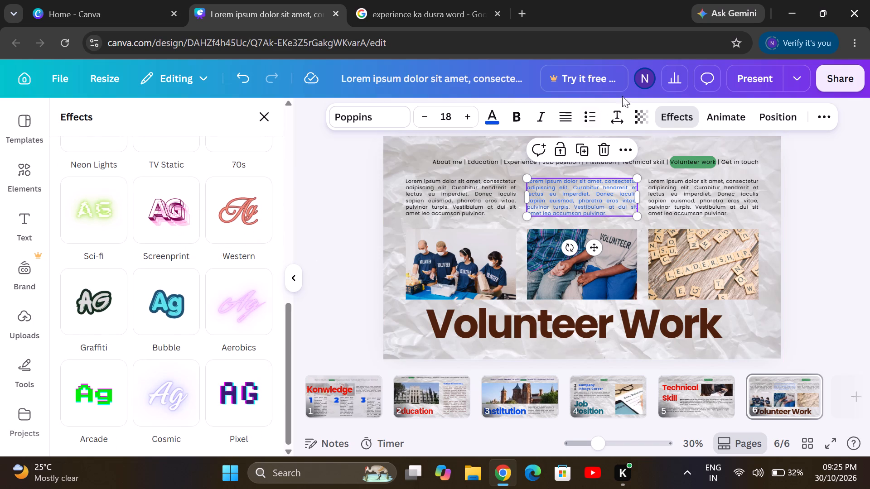
click(772, 112)
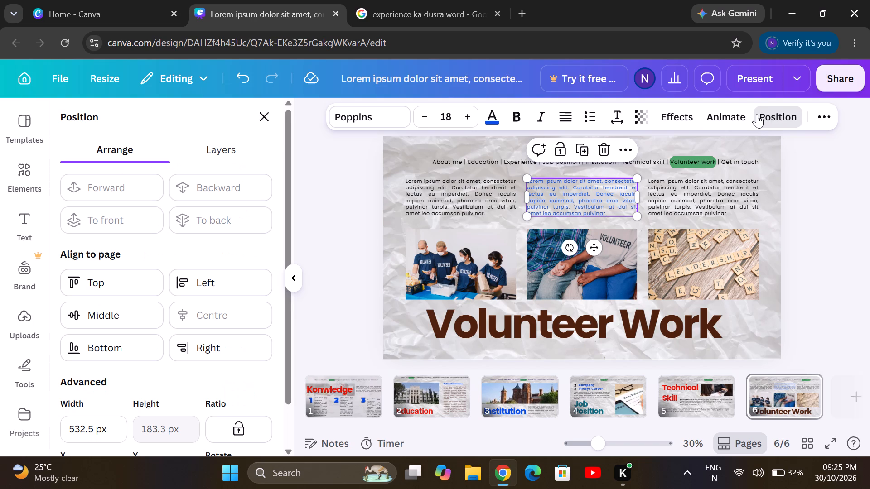
click(738, 115)
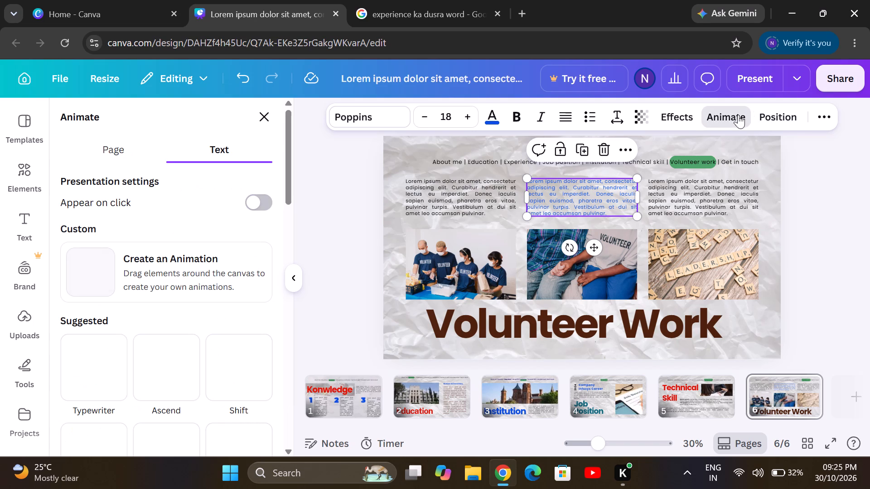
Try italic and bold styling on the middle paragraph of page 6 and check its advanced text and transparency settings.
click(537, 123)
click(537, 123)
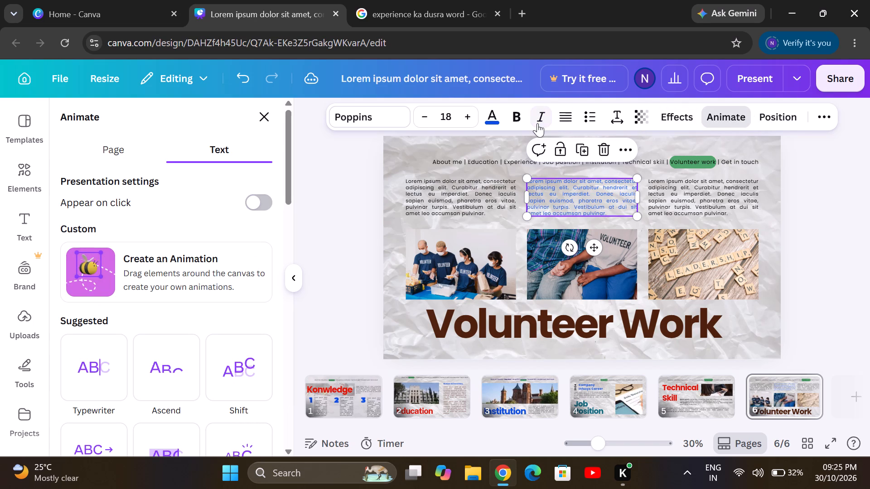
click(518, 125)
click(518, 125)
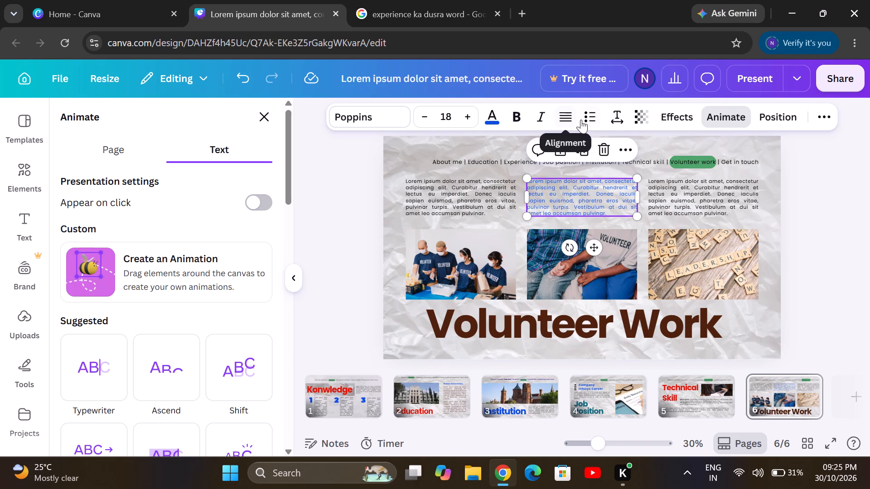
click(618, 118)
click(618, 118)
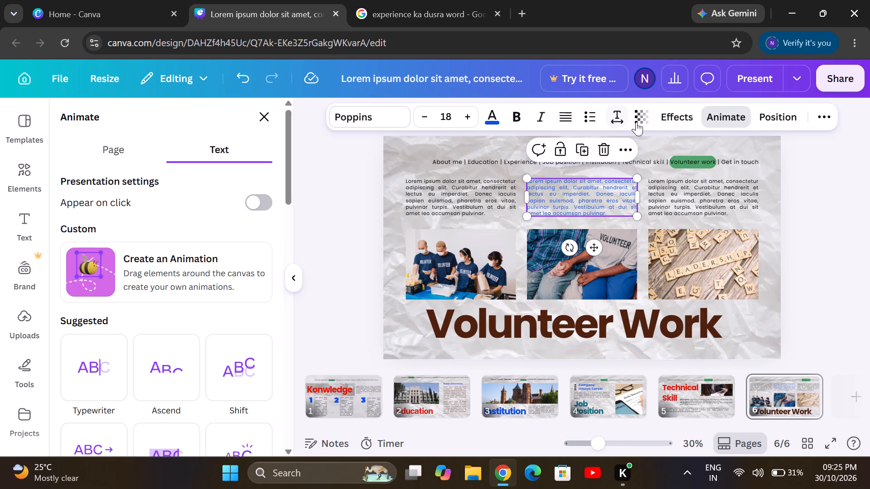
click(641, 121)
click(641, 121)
Apply the Background text effect to the middle paragraph on page 6.
click(678, 120)
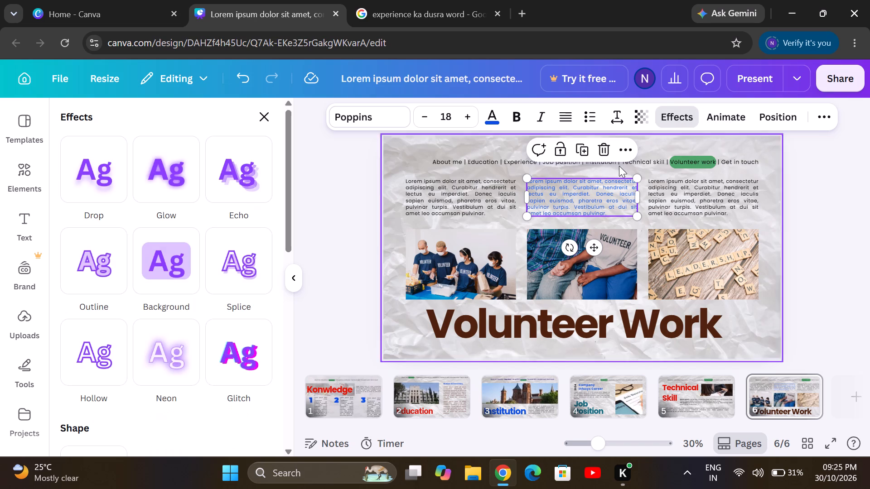
click(172, 273)
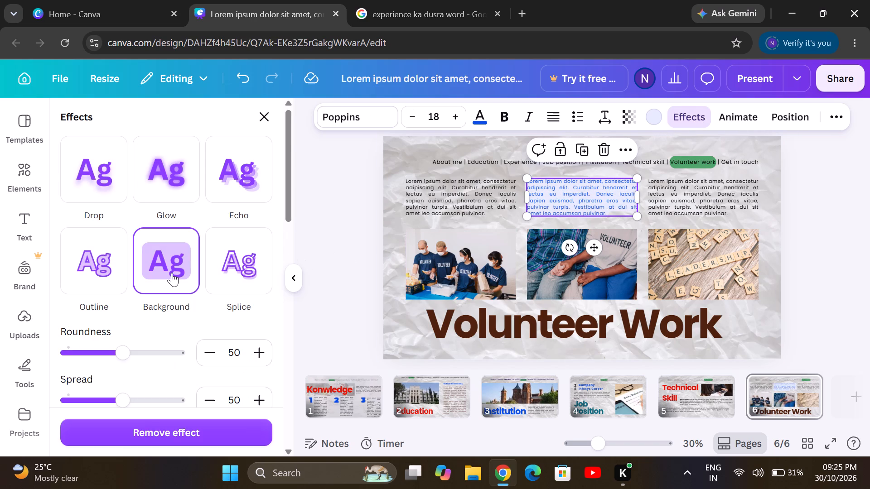
Try several of the design's colours for the middle paragraph's background effect and settle on white.
scroll(188, 372, down, 3)
scroll(188, 372, up, 1)
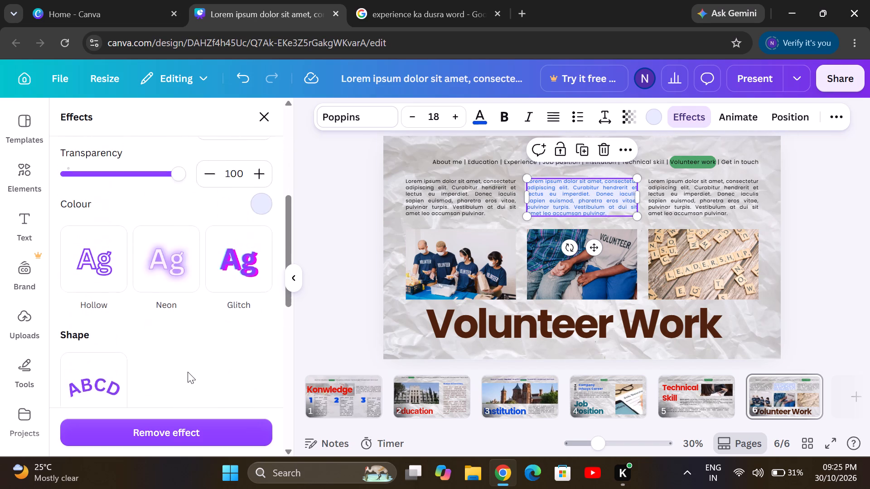
scroll(188, 372, up, 1)
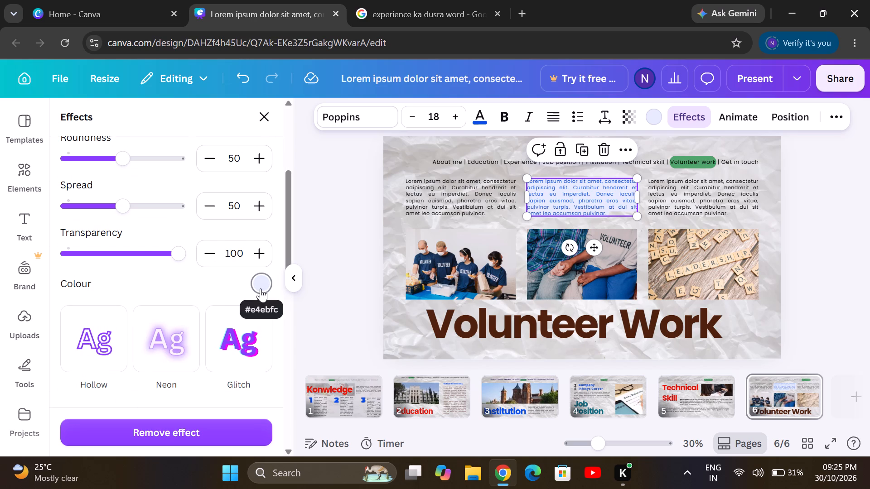
click(261, 288)
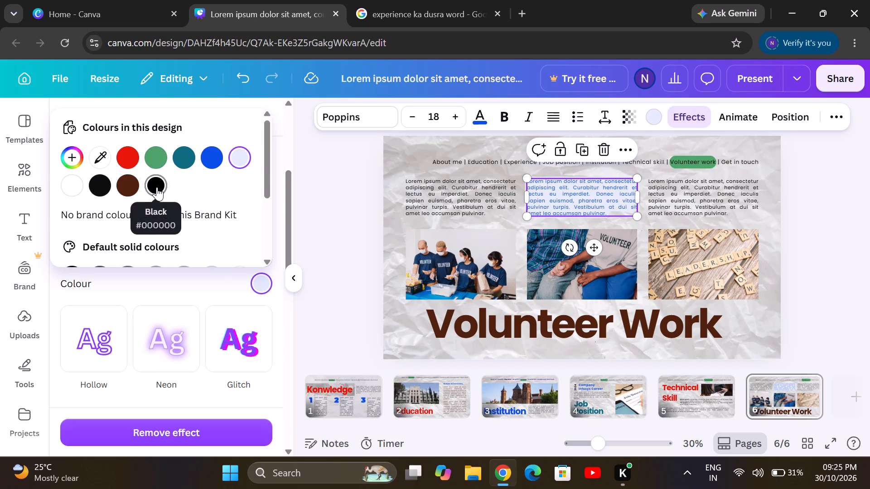
click(157, 187)
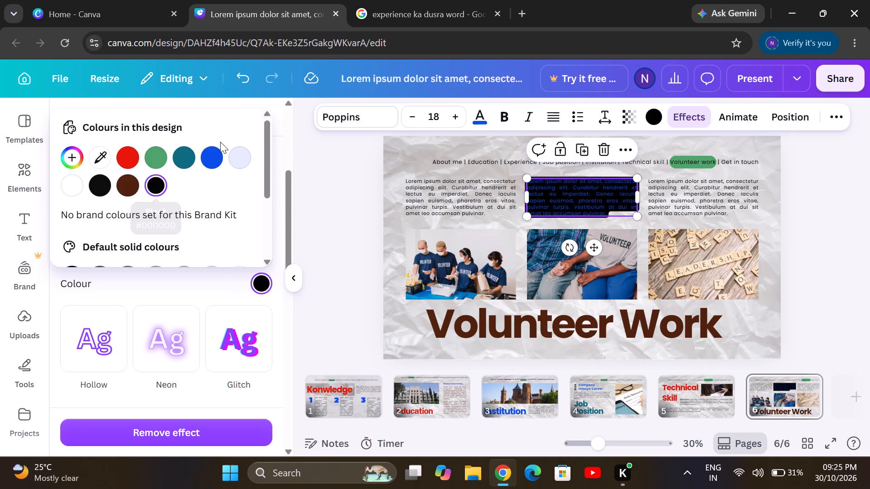
click(172, 153)
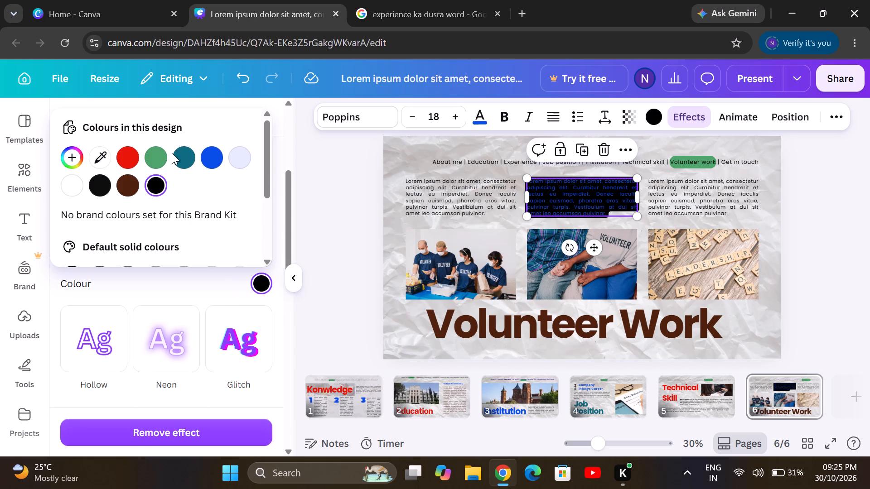
click(179, 158)
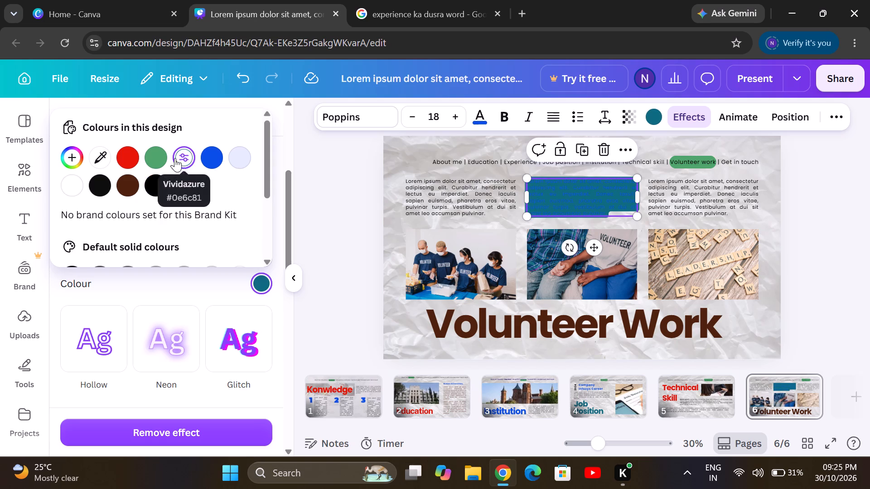
click(157, 158)
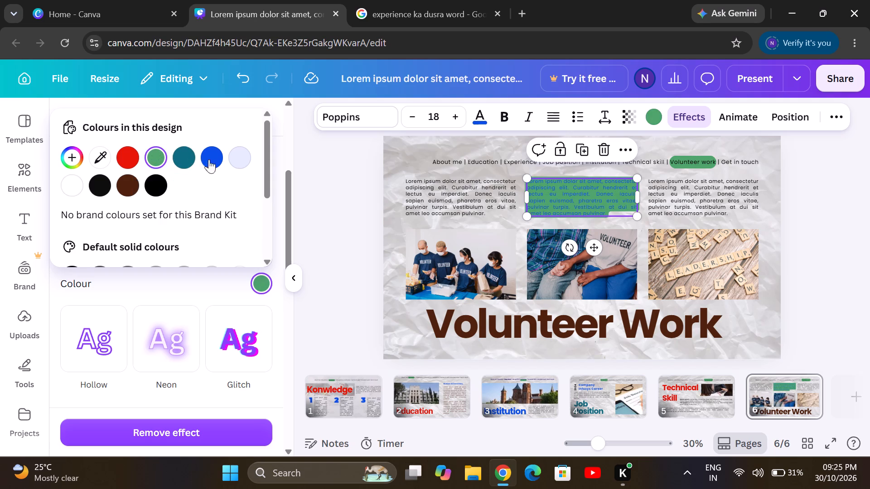
click(237, 158)
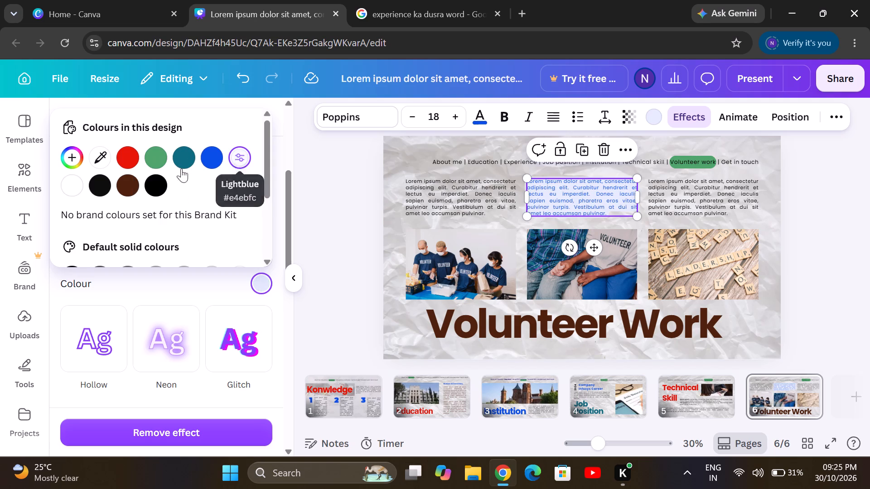
click(70, 190)
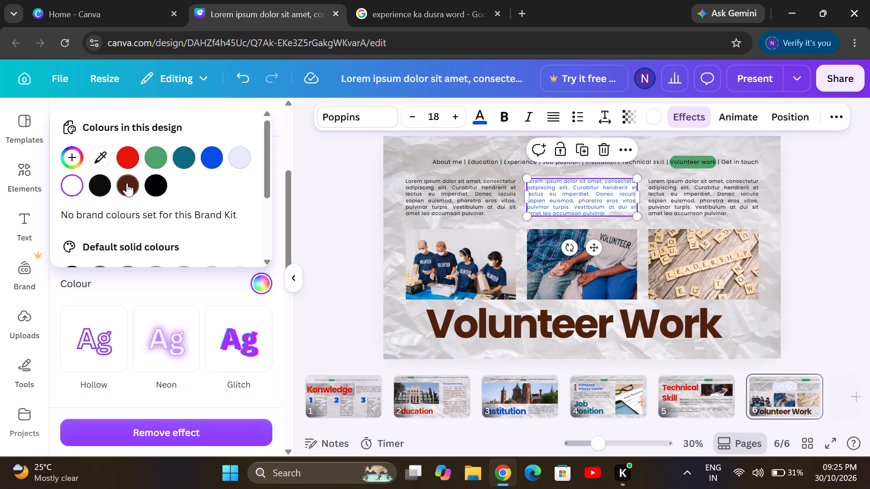
click(155, 186)
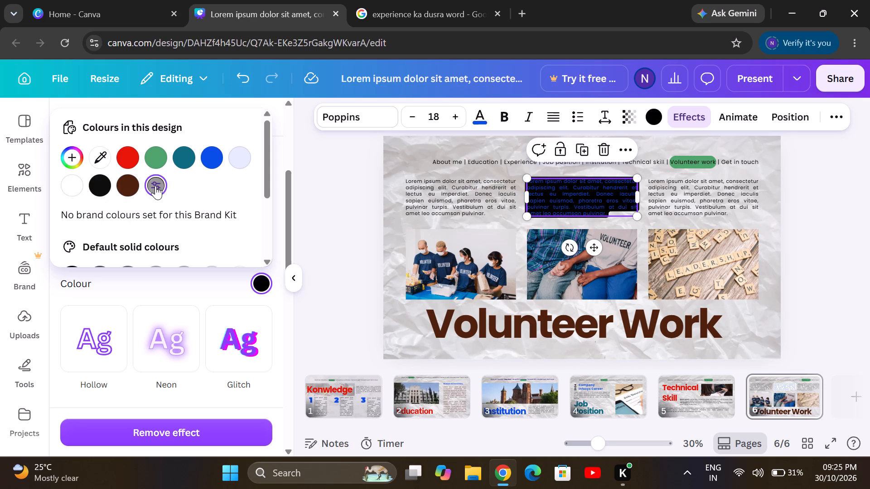
click(126, 163)
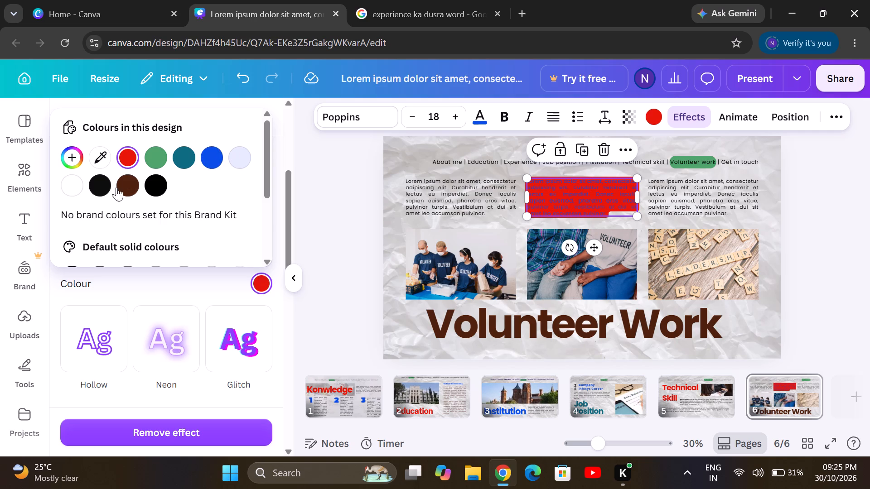
click(66, 194)
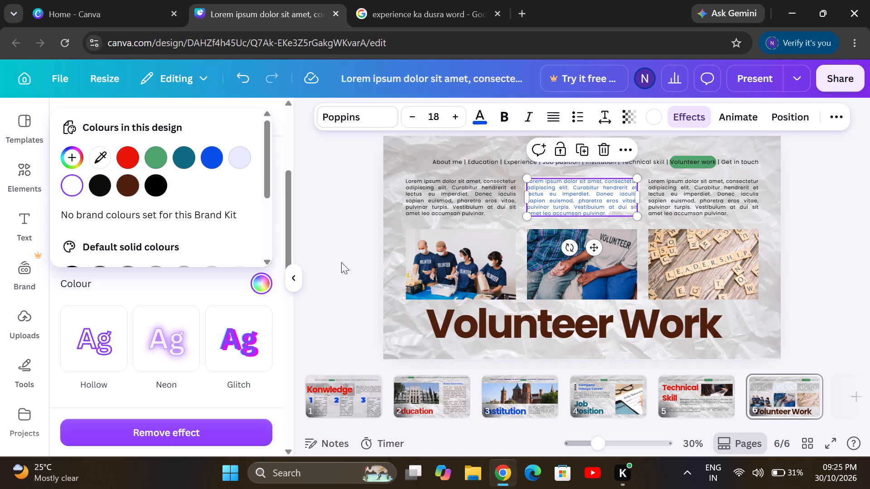
Recolour the first paragraph above the volunteers photo on page 6 in the design's red.
click(465, 198)
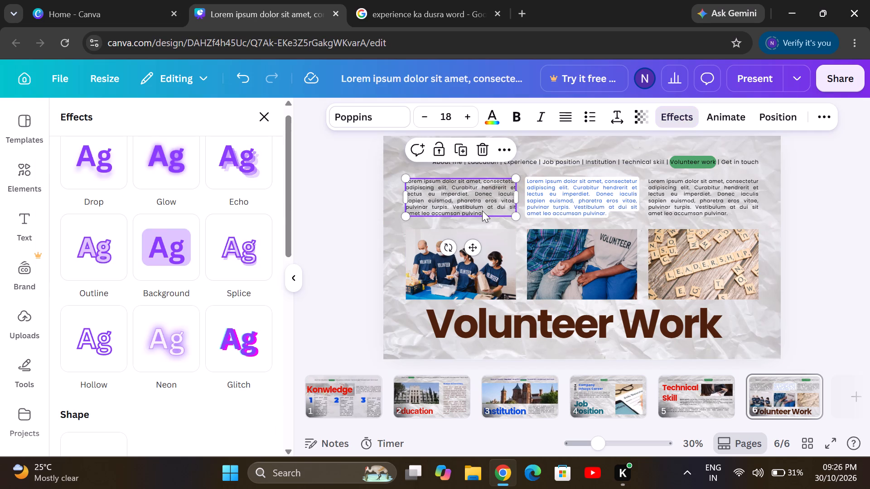
double_click(482, 211)
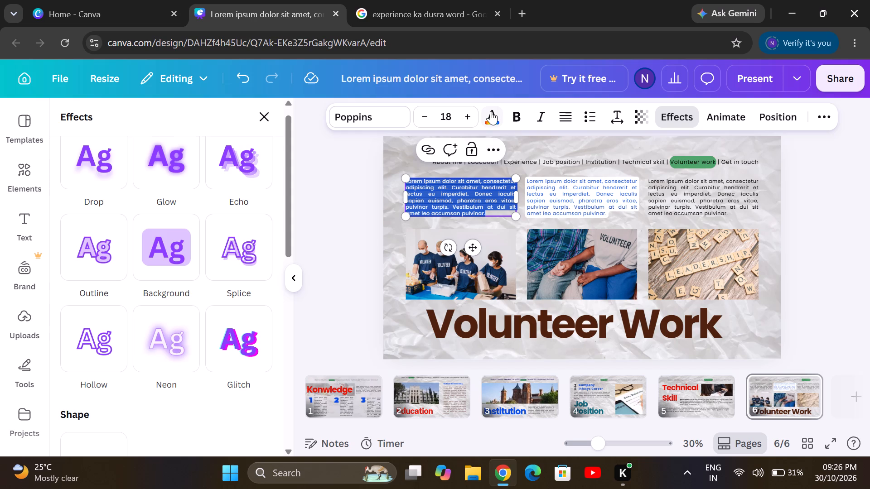
click(491, 112)
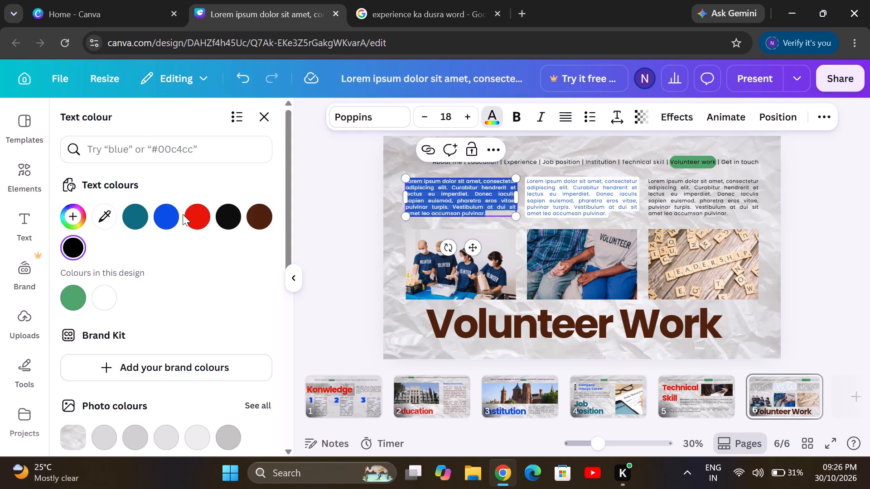
click(183, 214)
click(201, 214)
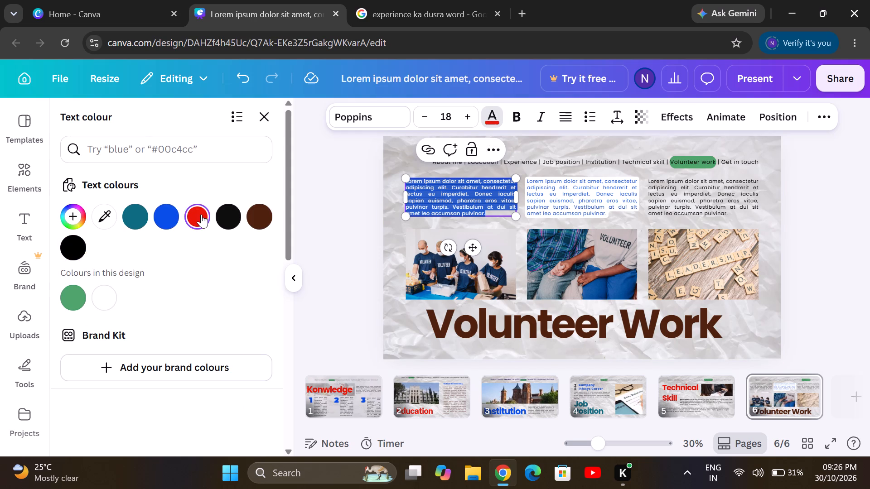
click(372, 216)
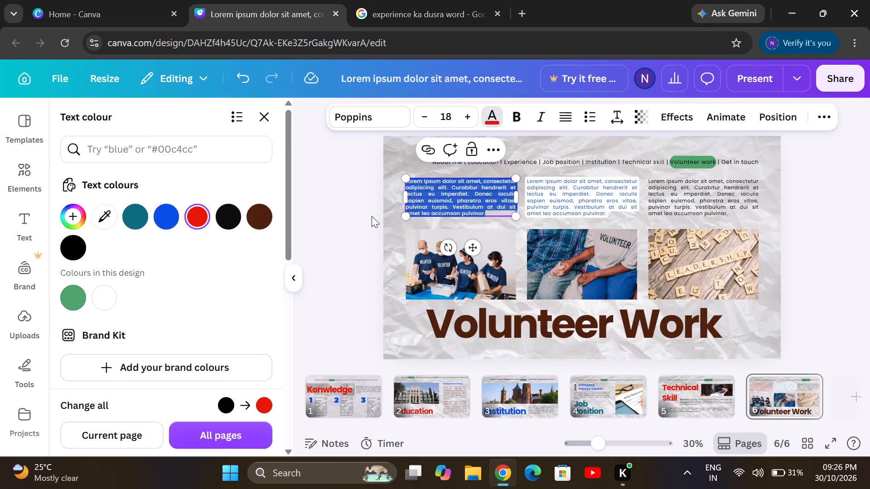
Enlarge the first paragraph's text box on page 6 slightly, bringing its font size to about 19.
click(454, 187)
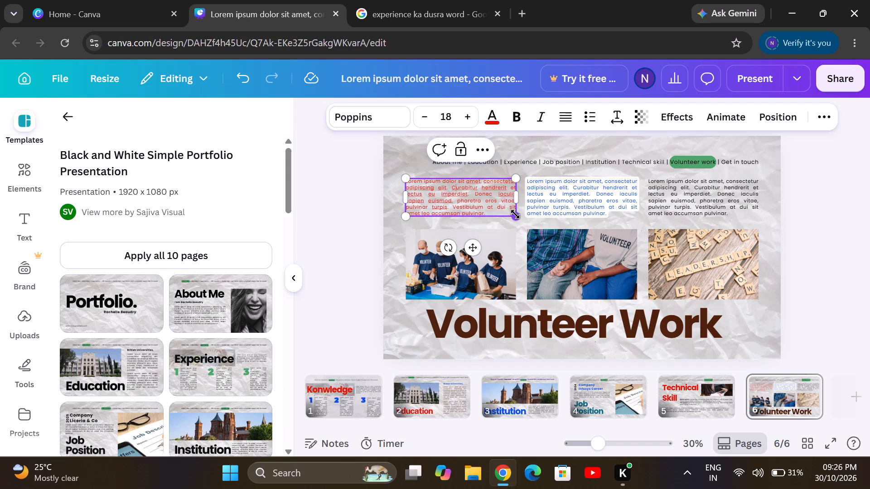
drag(515, 214, 521, 219)
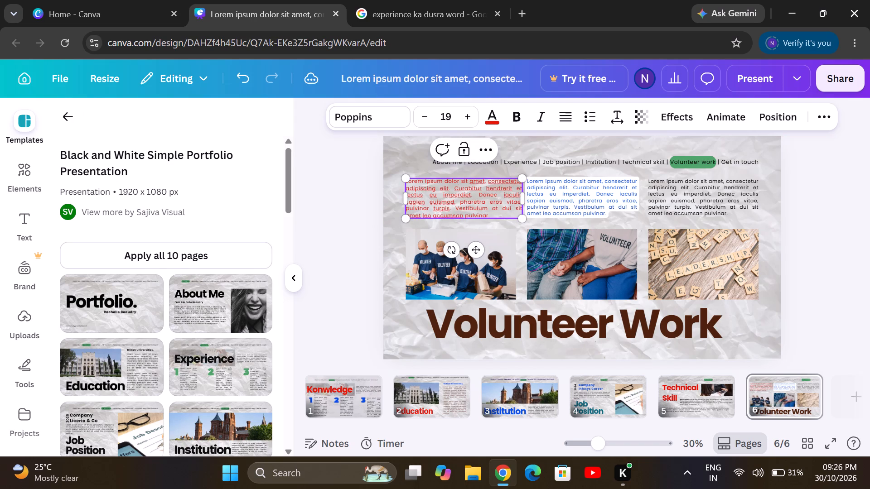
Shift the first paragraph's text box on page 6 slightly toward the page's left edge, away from the middle paragraph.
drag(486, 194, 503, 211)
click(503, 211)
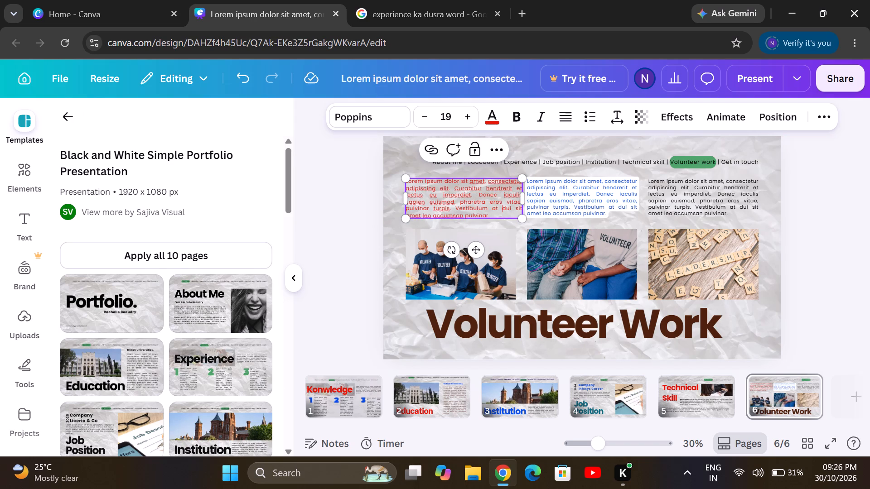
click(475, 221)
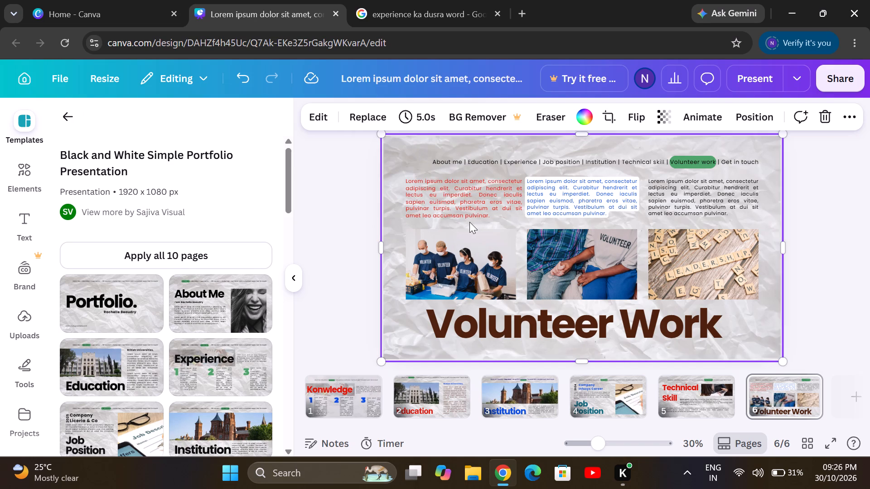
click(478, 210)
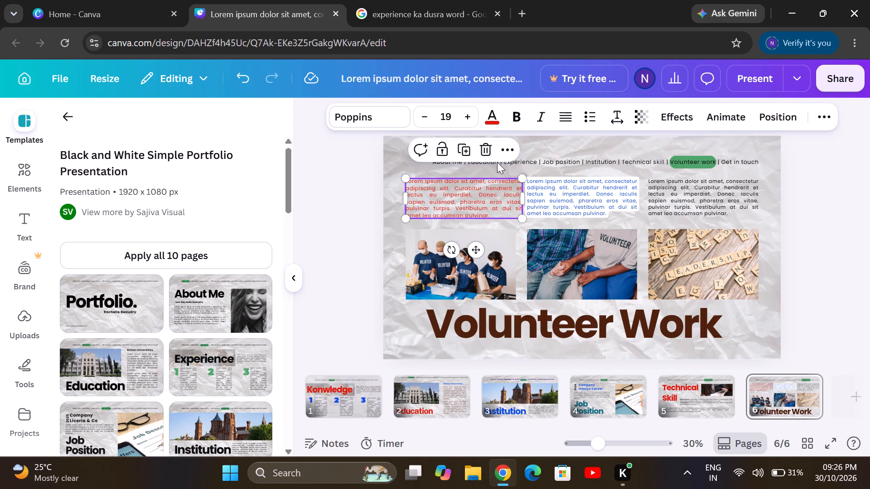
click(485, 216)
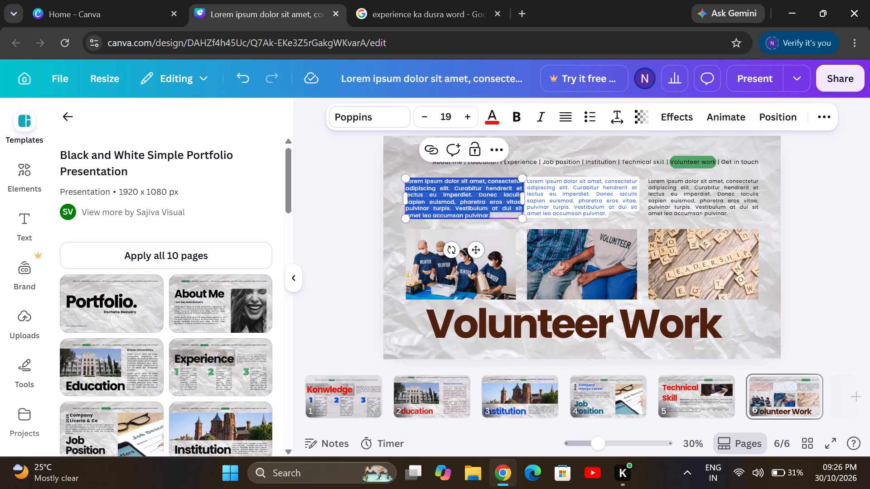
click(500, 217)
click(500, 217)
drag(500, 217, 501, 221)
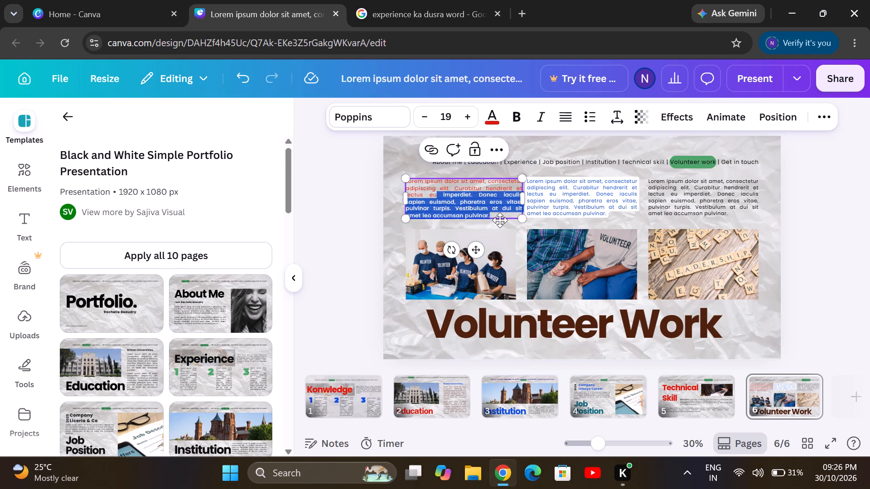
drag(500, 220, 498, 221)
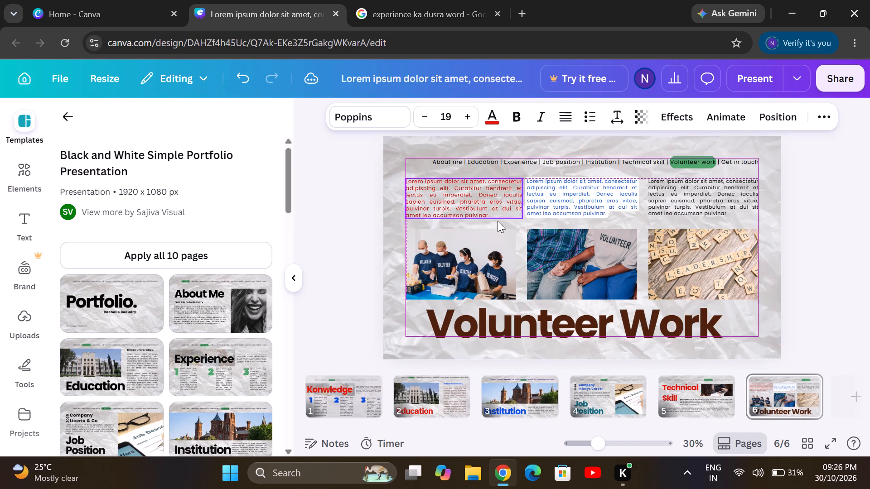
drag(498, 221, 495, 218)
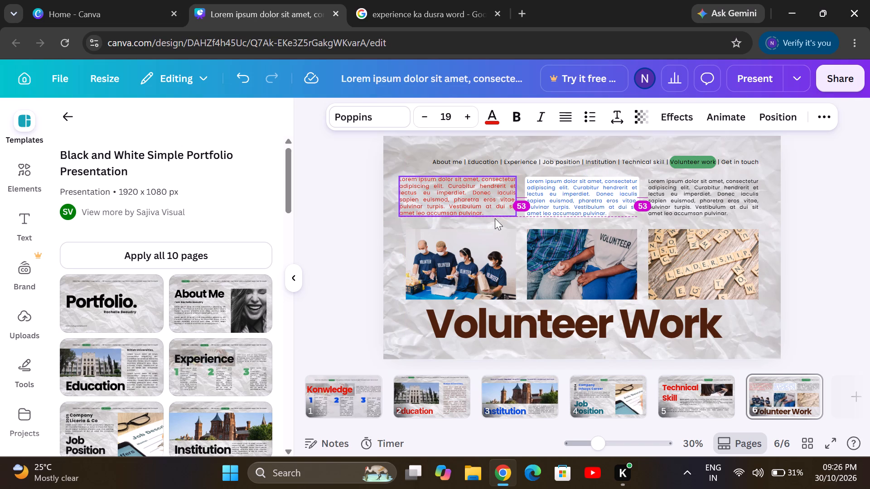
drag(495, 218, 495, 219)
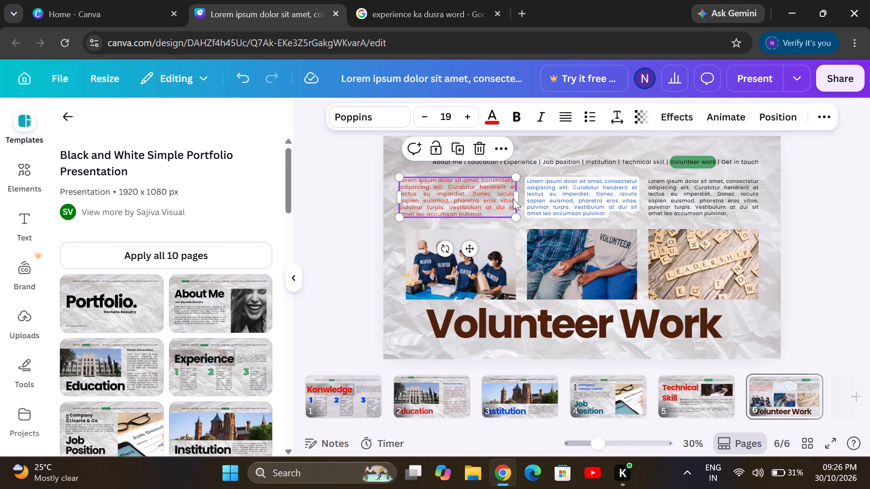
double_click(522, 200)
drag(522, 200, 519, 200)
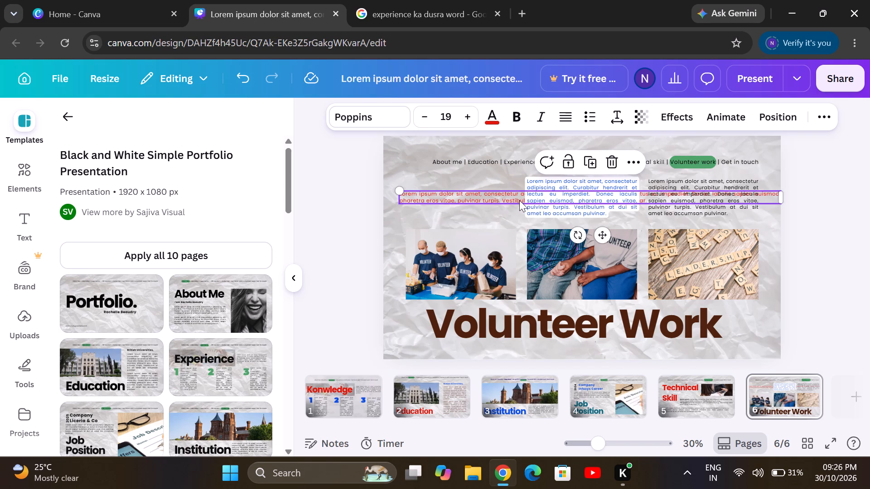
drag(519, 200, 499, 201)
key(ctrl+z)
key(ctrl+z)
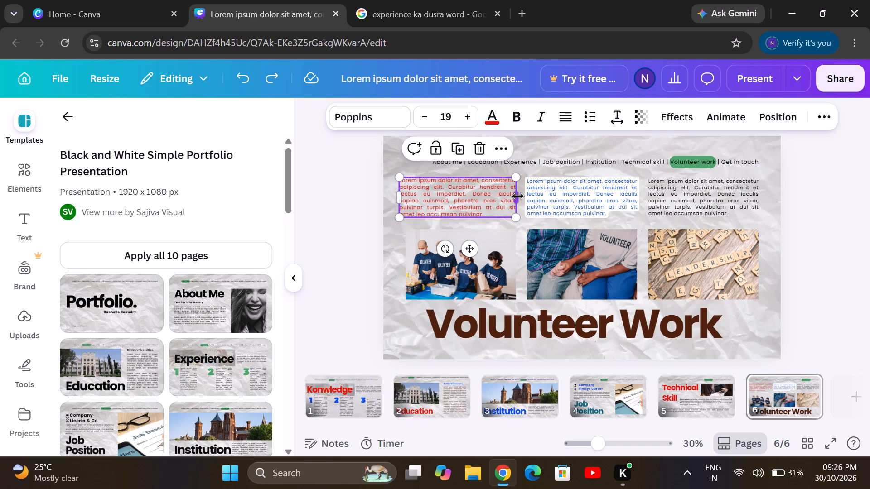
Narrow the first paragraph's text box on page 6 to about 500 px, and scale its text up to about 21.5.
drag(518, 196, 527, 196)
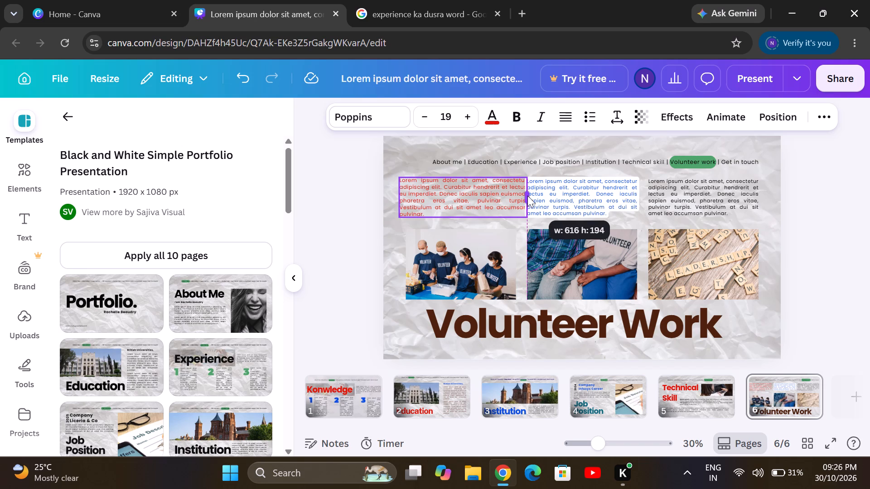
drag(527, 196, 505, 199)
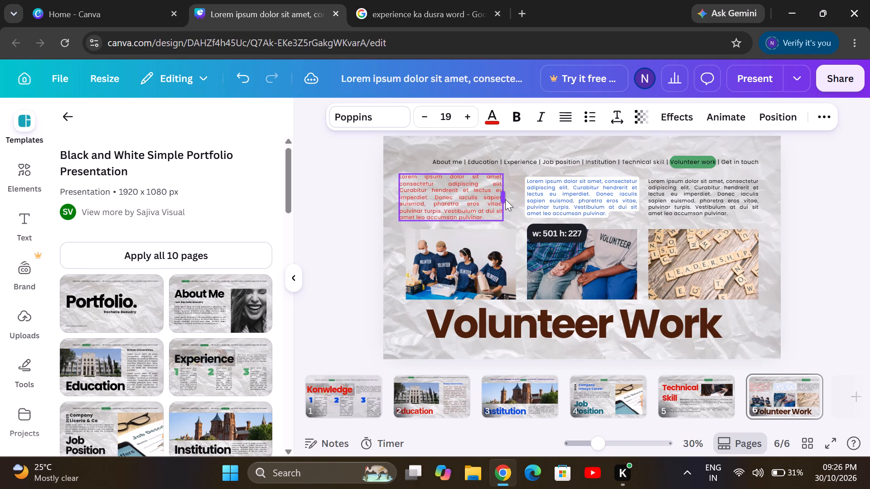
drag(505, 199, 504, 202)
drag(501, 218, 511, 224)
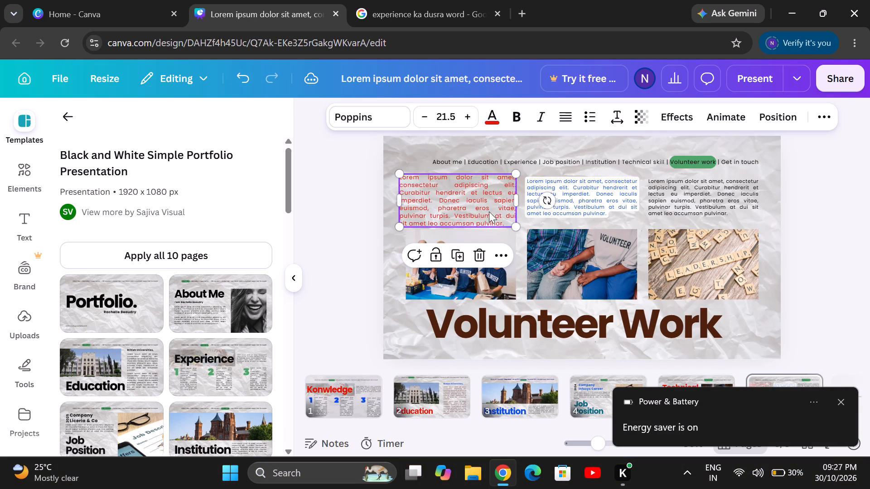
click(478, 204)
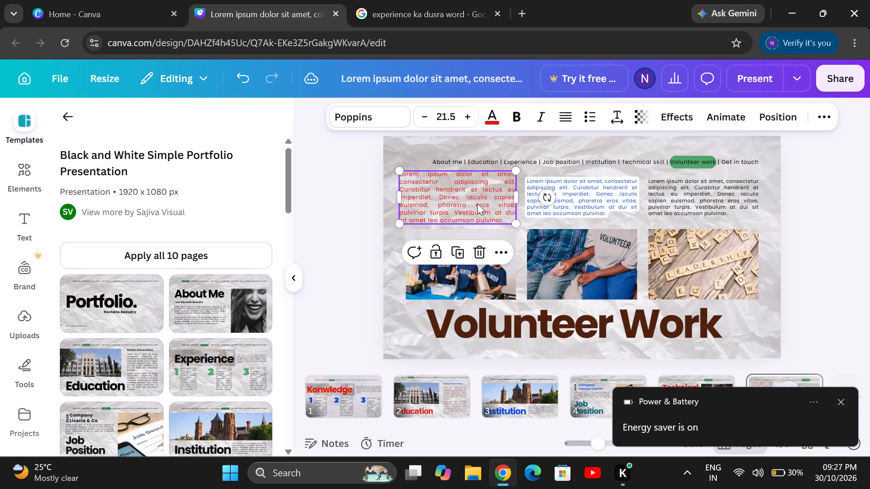
Enlarge the third paragraph's text box on page 6, bringing its font size to about 19.8.
click(653, 190)
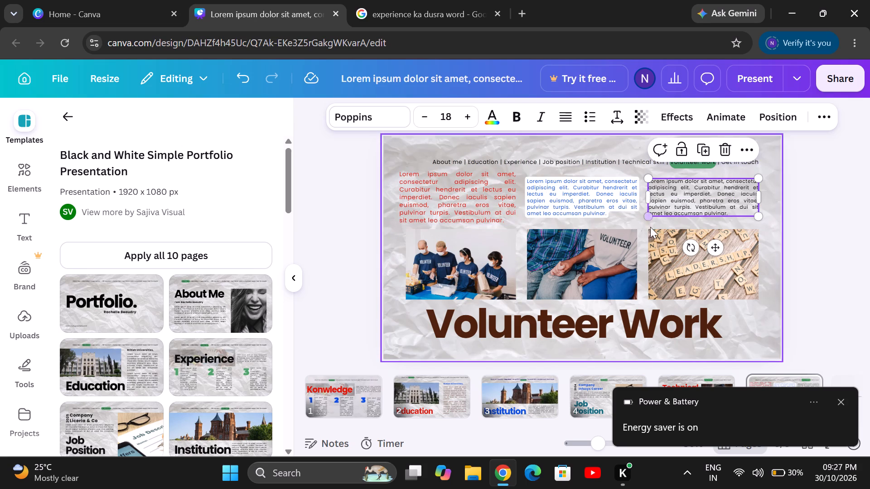
drag(648, 213, 644, 221)
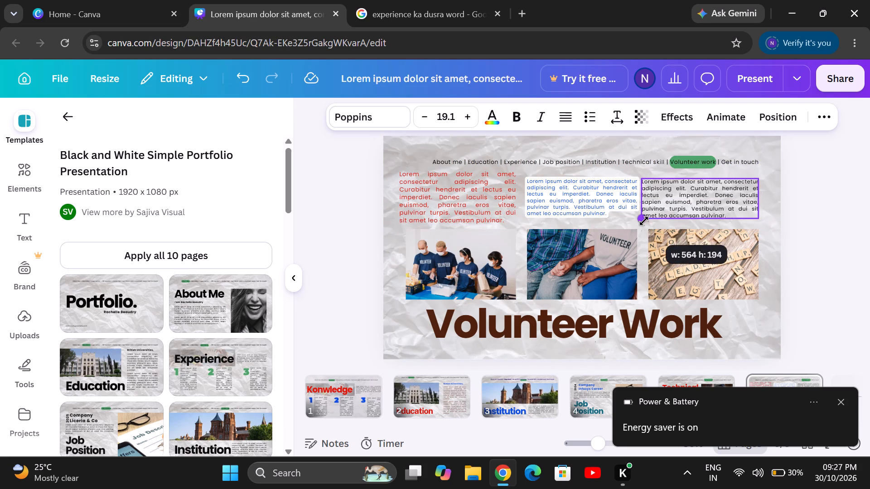
drag(644, 221, 643, 223)
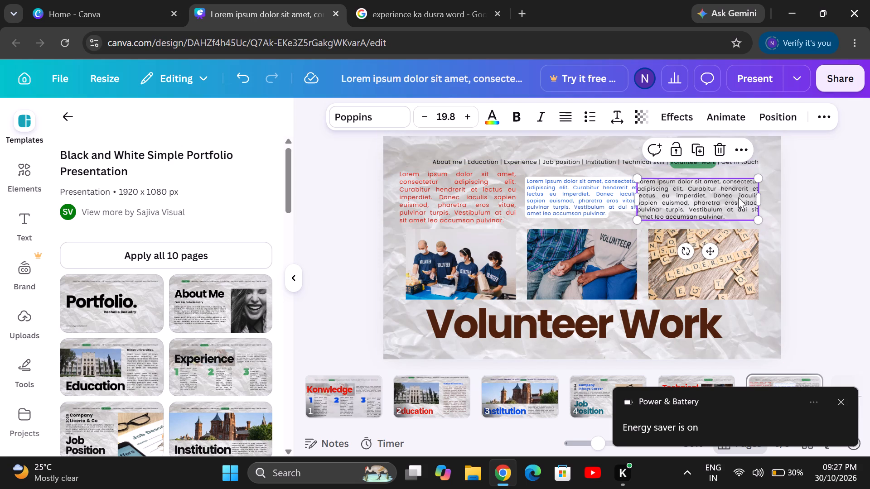
Narrow the third paragraph's text box and align it with the page's right margin above the Leadership photo.
drag(759, 201, 750, 203)
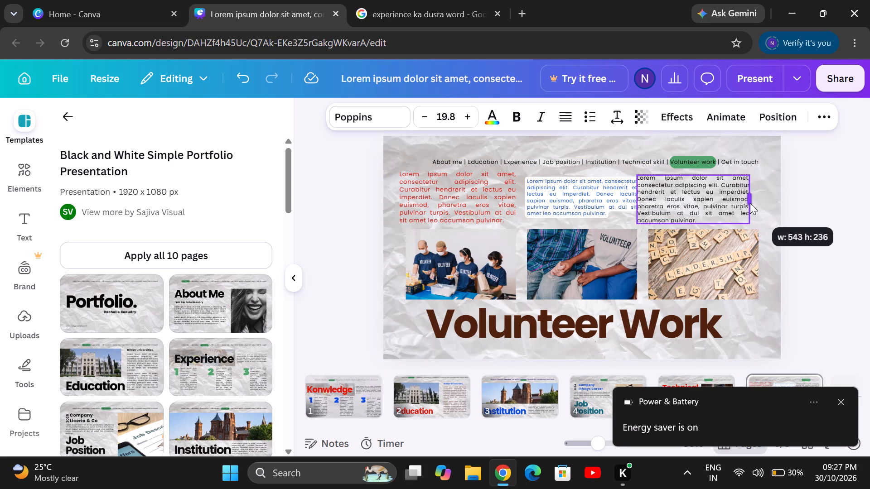
drag(750, 203, 738, 206)
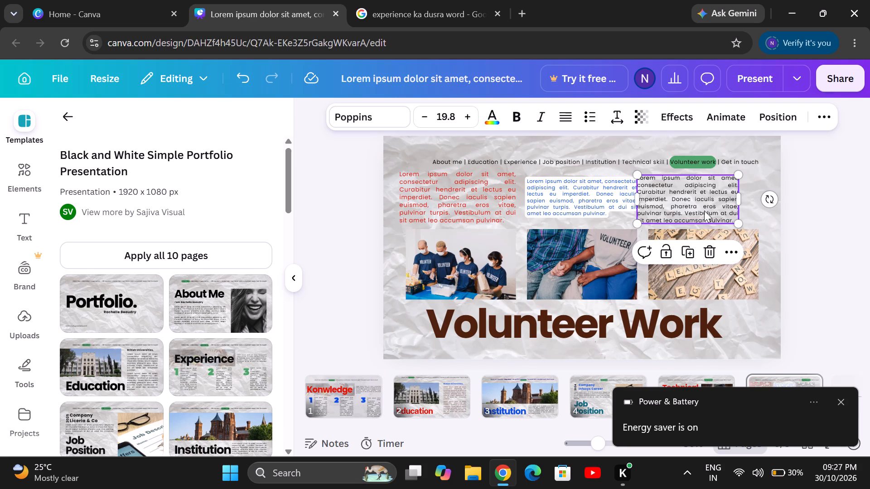
drag(704, 211, 726, 210)
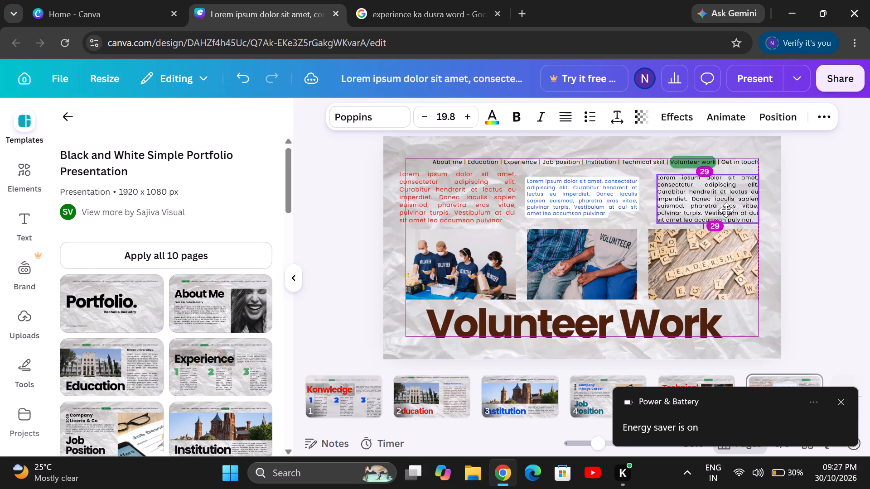
drag(726, 210, 725, 210)
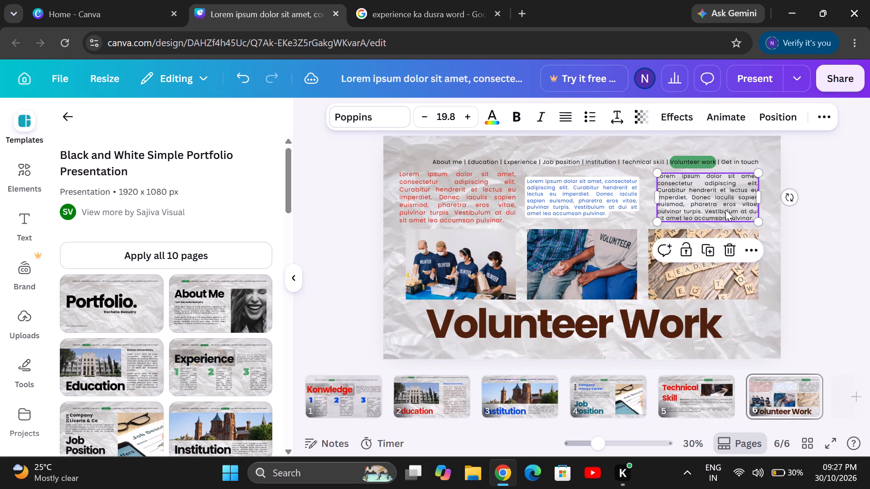
click(800, 221)
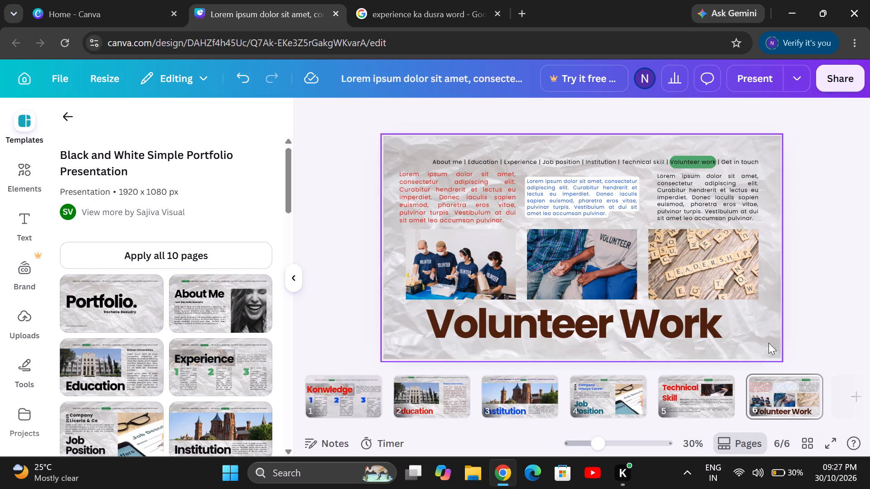
Show the Volunteer Work page in full screen.
click(820, 441)
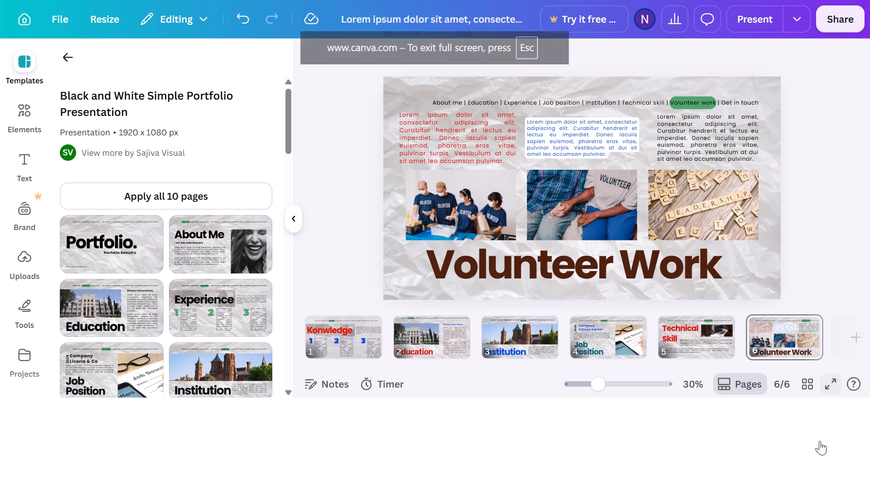
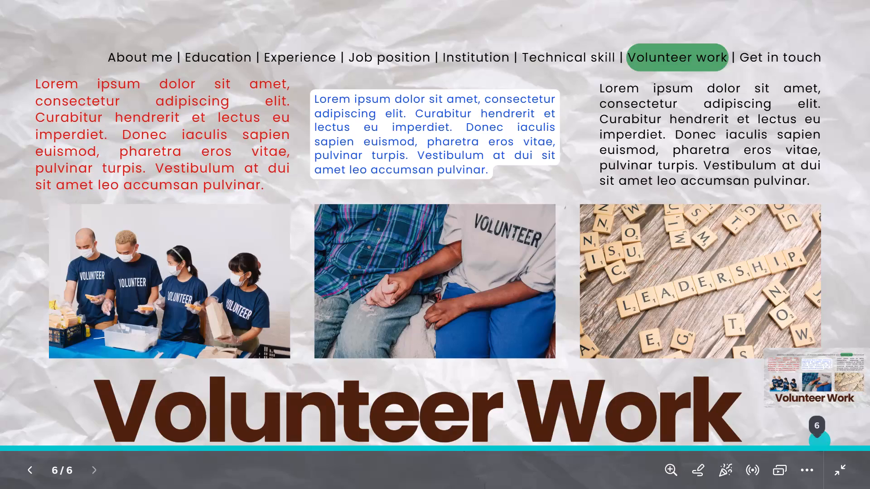
Exit the full-screen view of the Volunteer Work page and return to the design editor.
key(Escape)
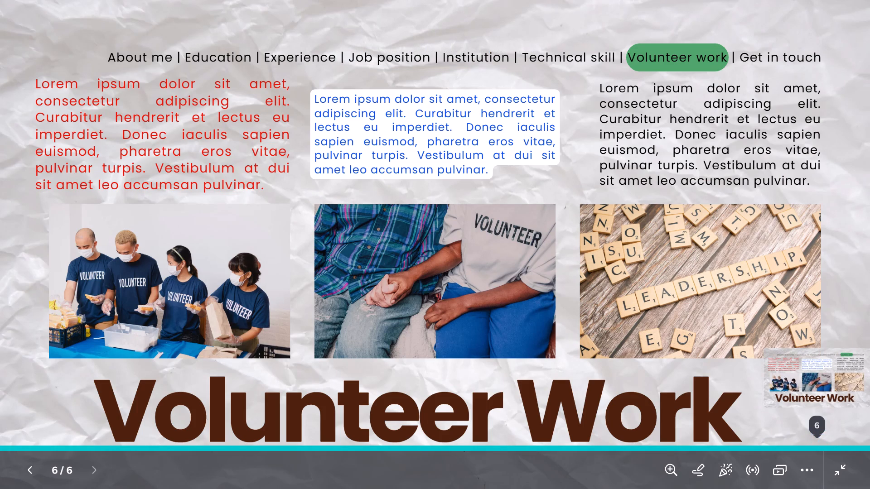
key(Escape)
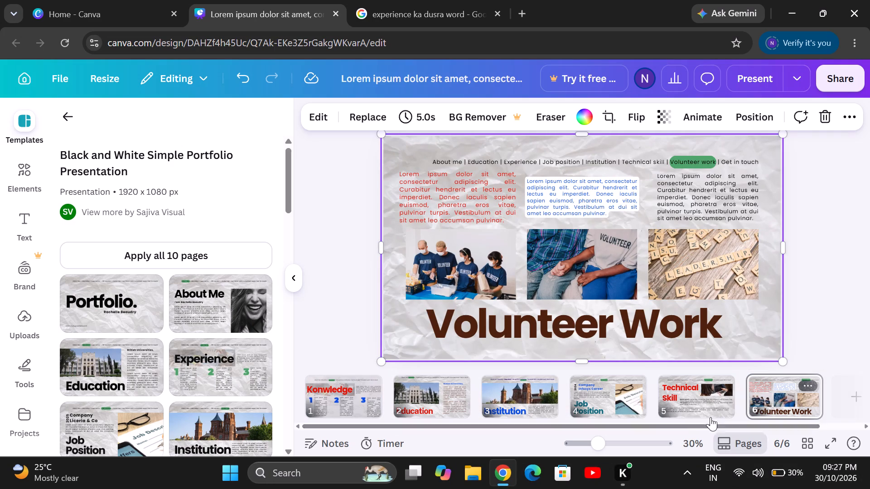